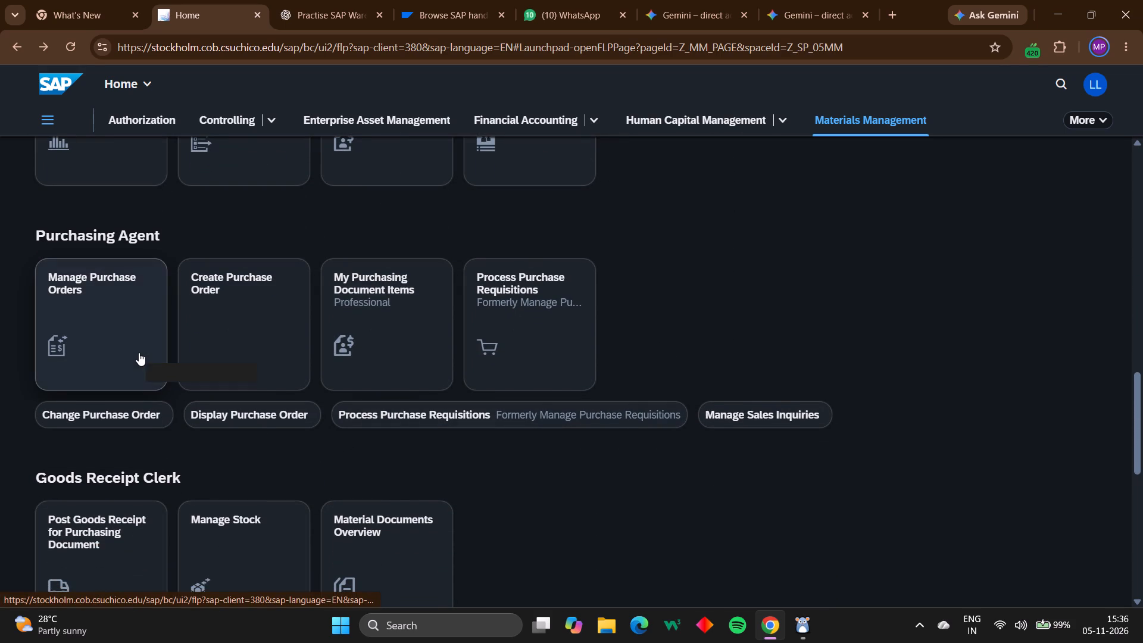
left_click(201, 351)
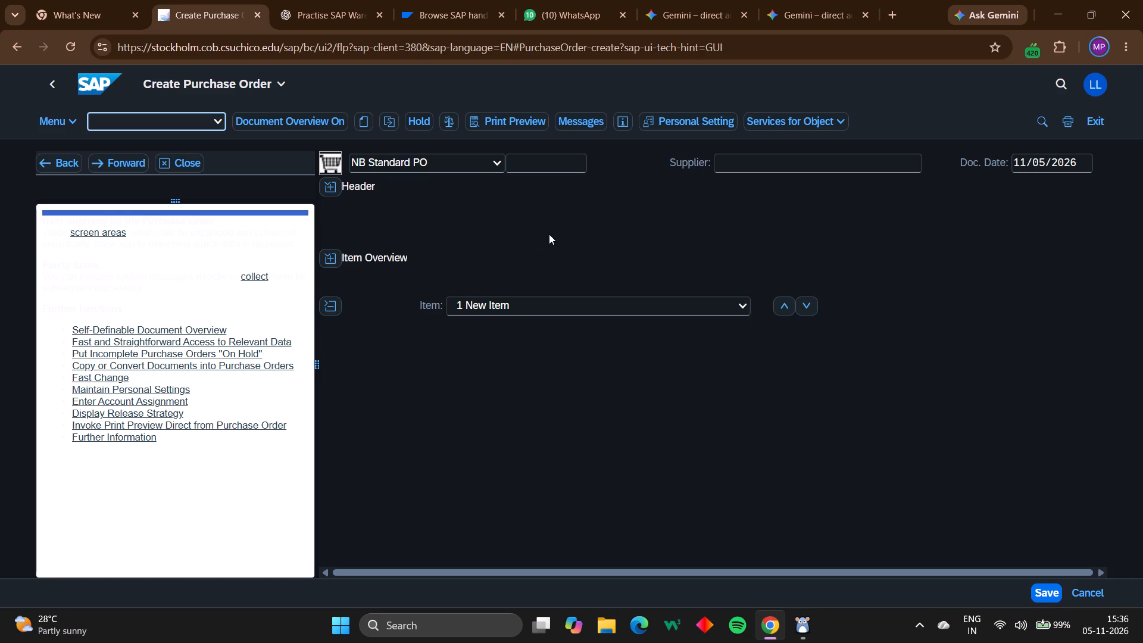
left_click(57, 79)
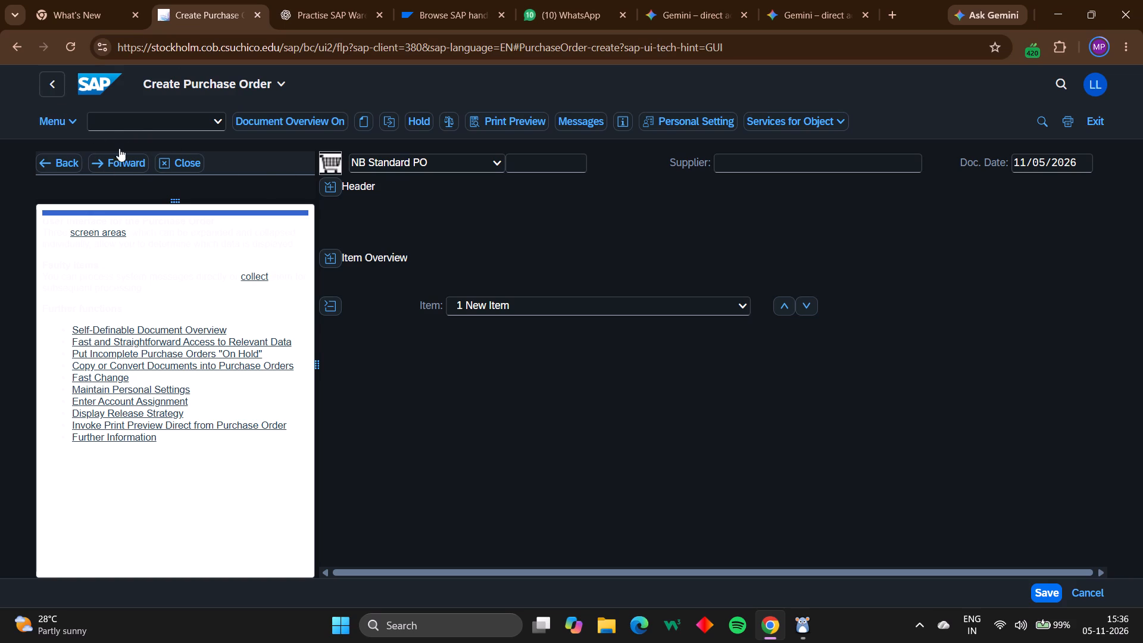
left_click(128, 124)
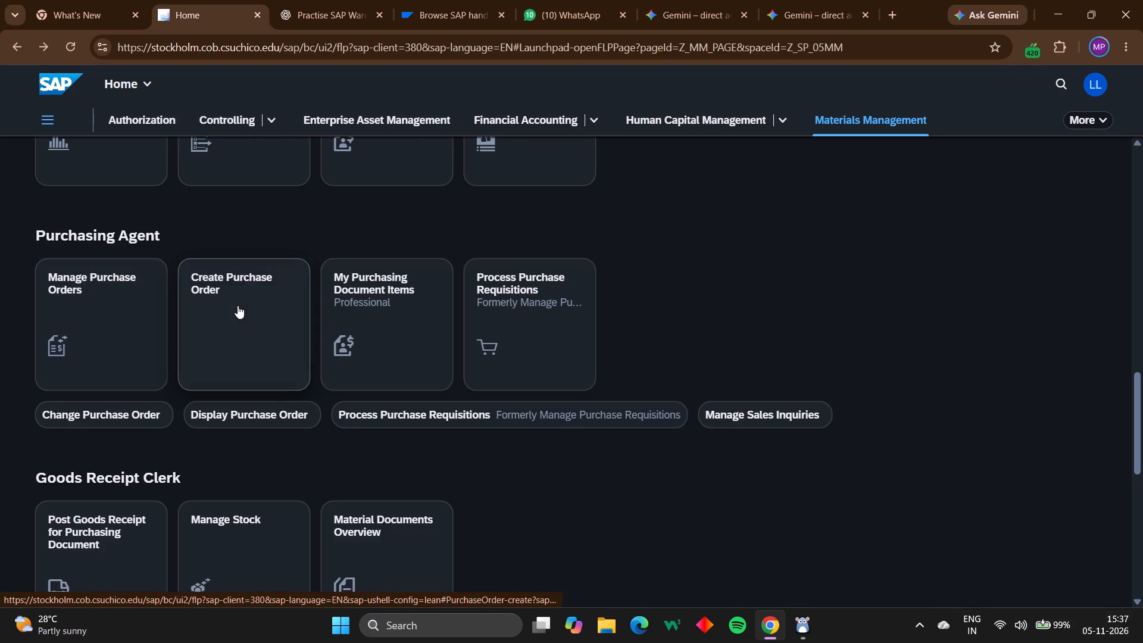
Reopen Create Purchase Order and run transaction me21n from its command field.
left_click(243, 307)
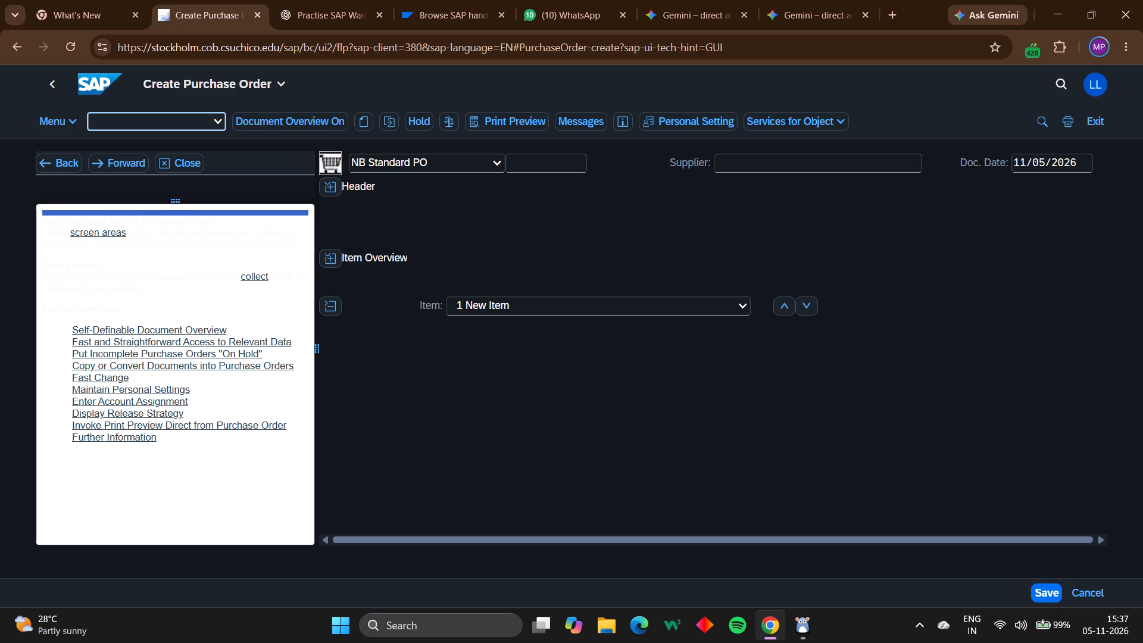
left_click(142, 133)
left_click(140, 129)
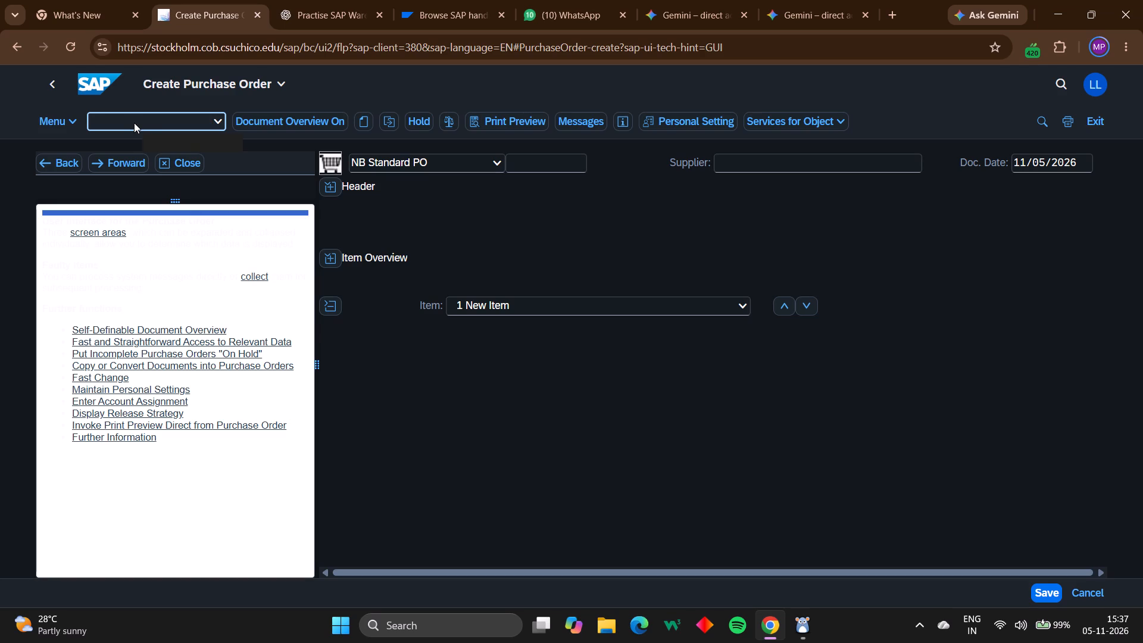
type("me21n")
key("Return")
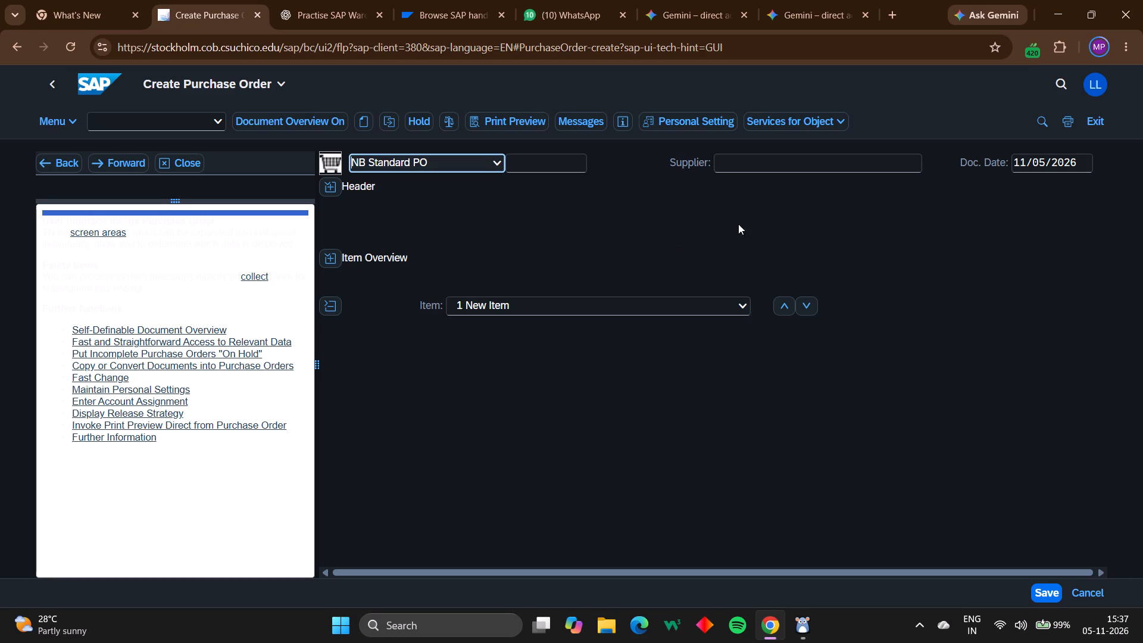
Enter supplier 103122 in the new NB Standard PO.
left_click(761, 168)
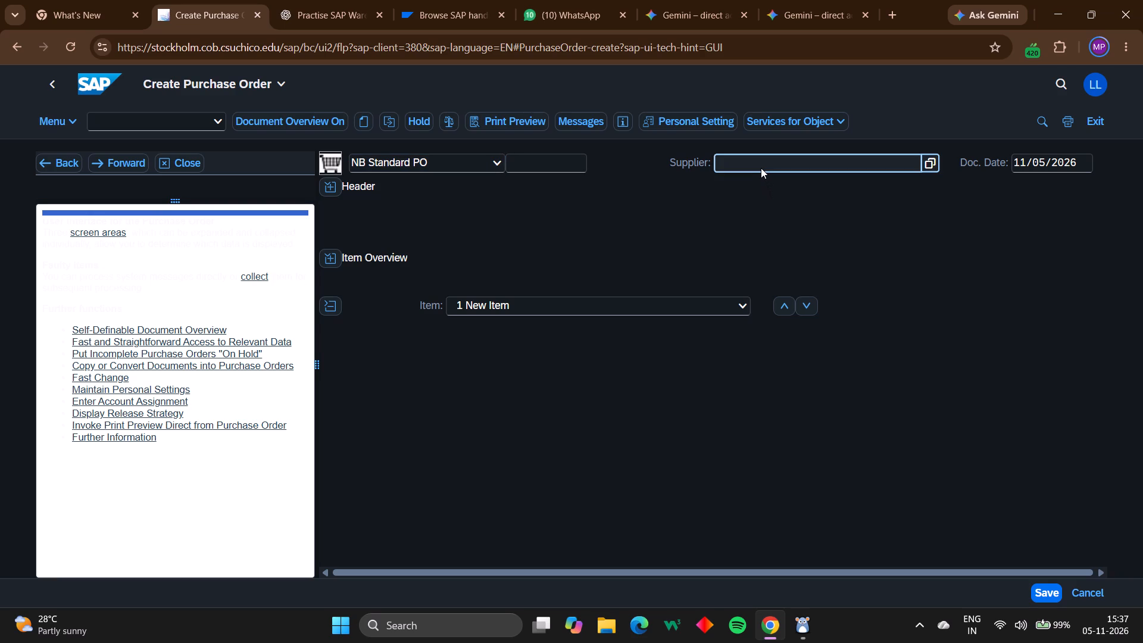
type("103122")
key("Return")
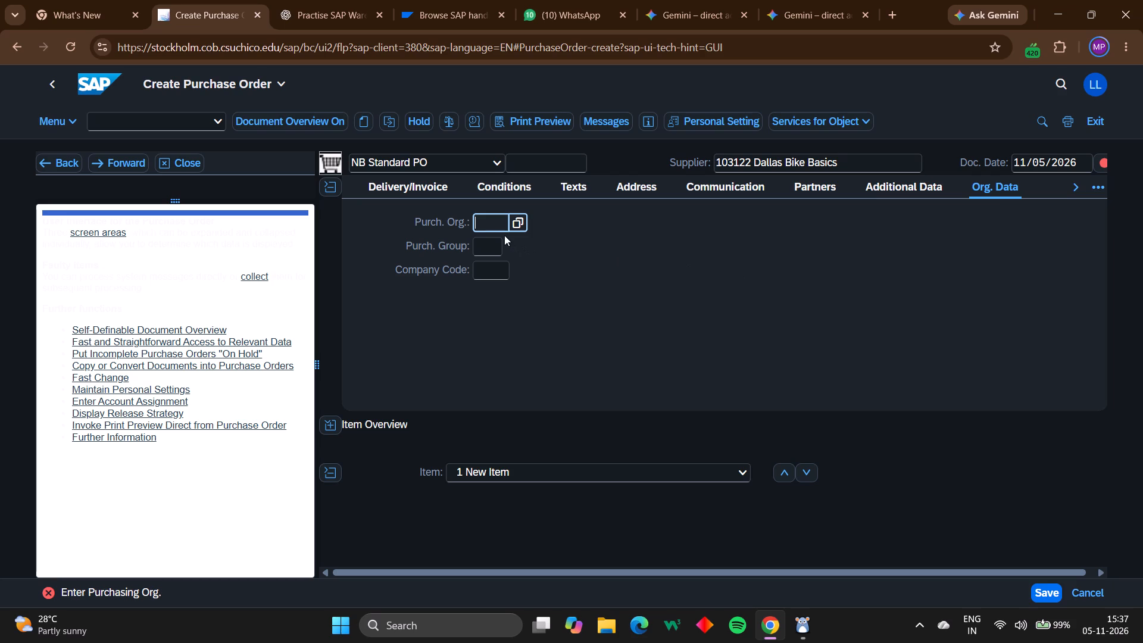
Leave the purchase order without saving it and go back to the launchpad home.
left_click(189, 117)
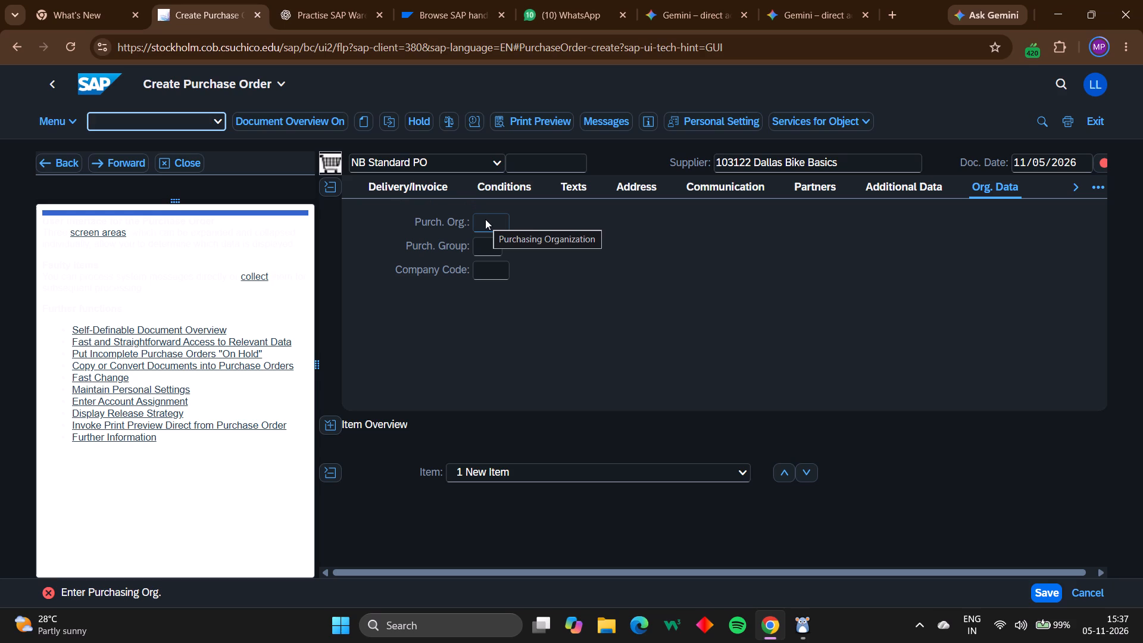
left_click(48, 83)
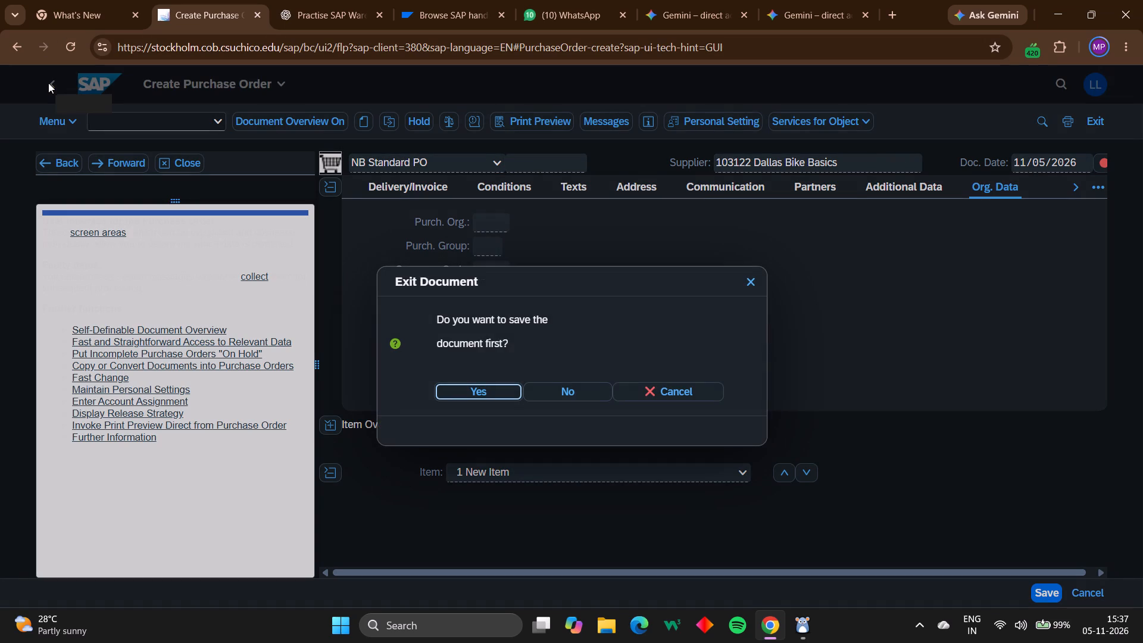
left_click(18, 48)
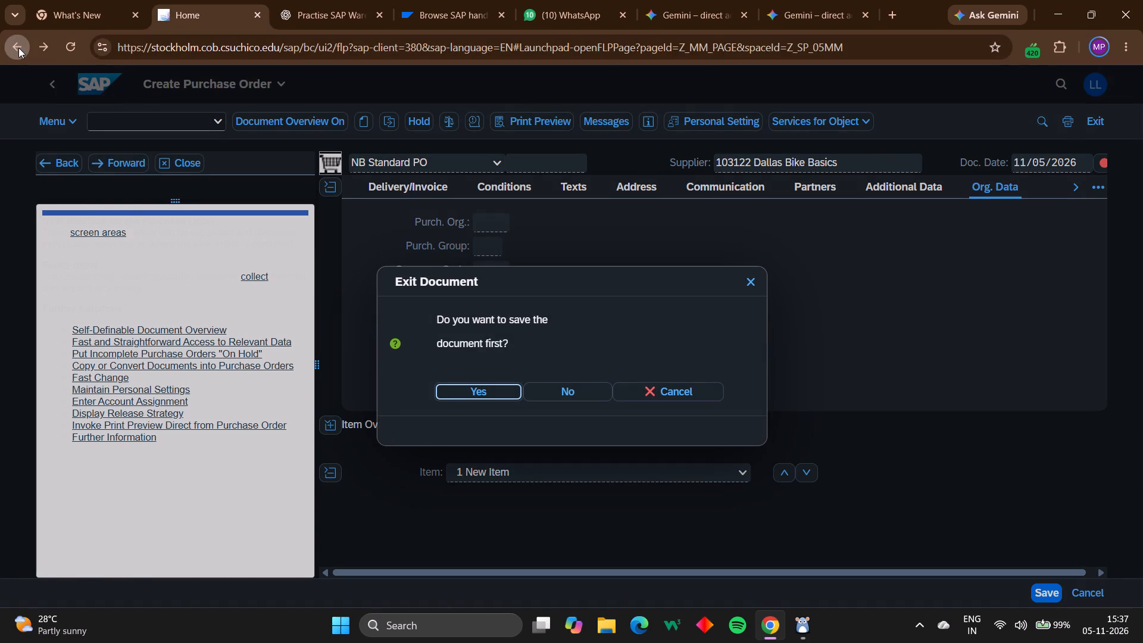
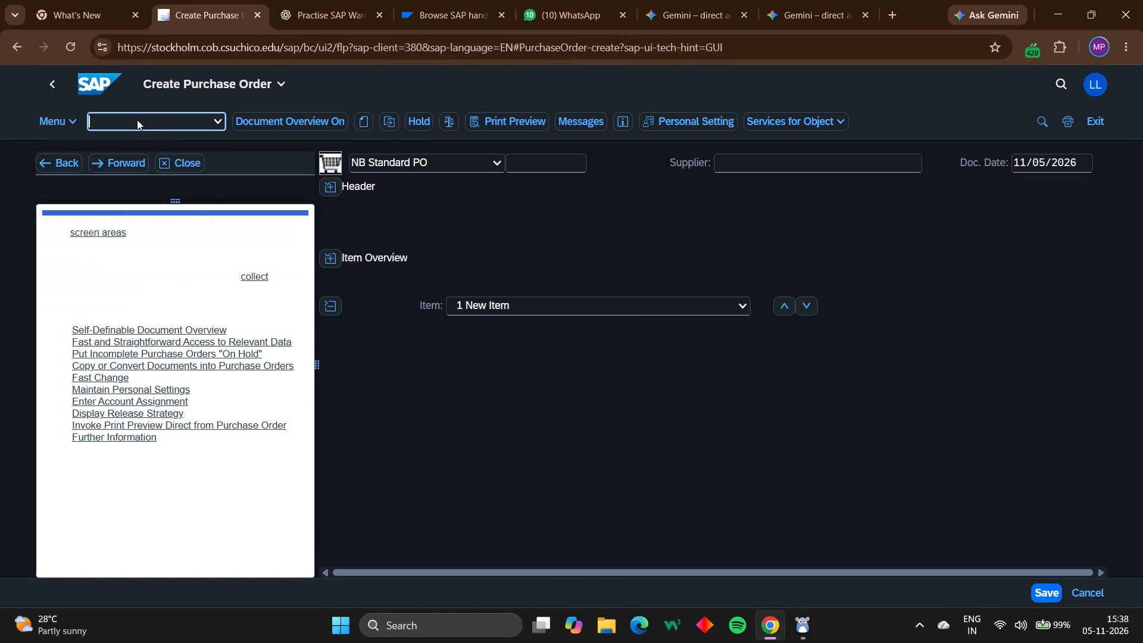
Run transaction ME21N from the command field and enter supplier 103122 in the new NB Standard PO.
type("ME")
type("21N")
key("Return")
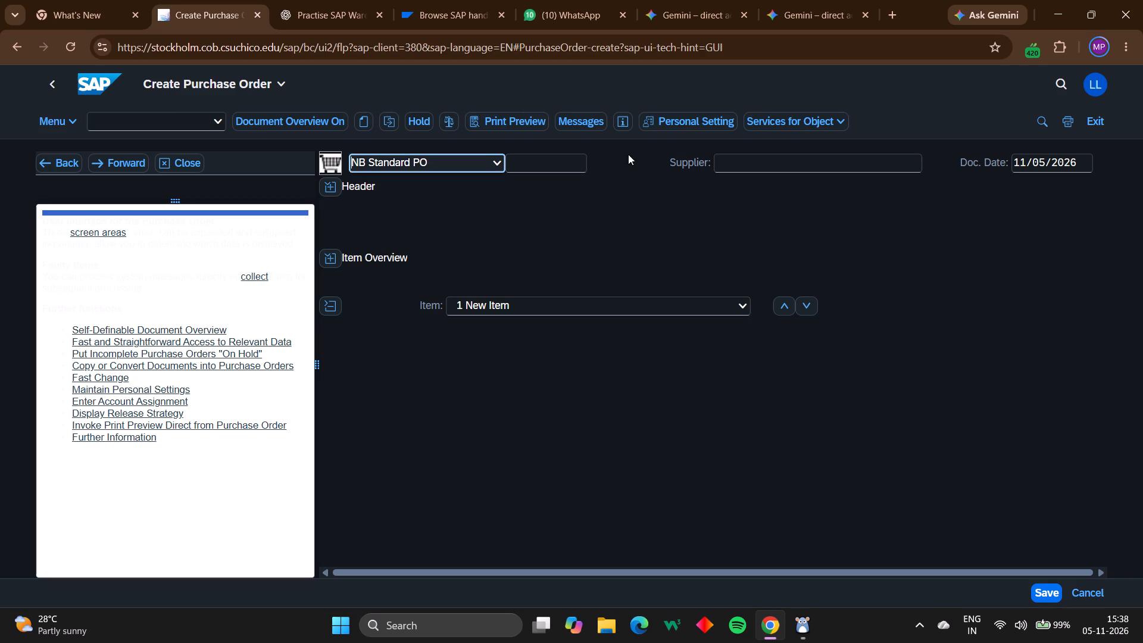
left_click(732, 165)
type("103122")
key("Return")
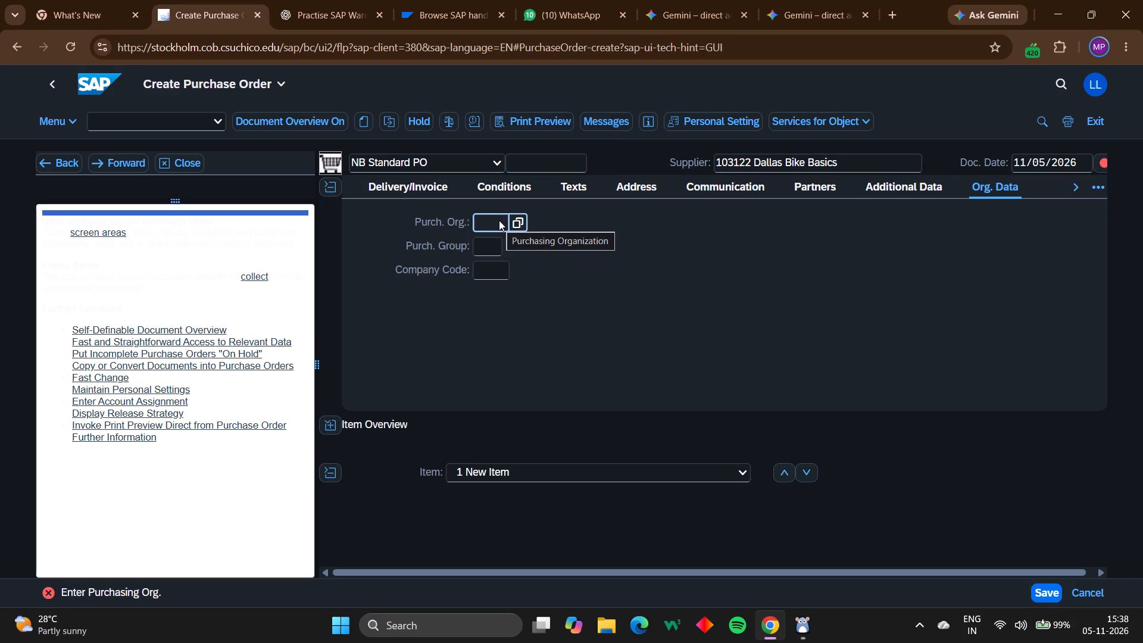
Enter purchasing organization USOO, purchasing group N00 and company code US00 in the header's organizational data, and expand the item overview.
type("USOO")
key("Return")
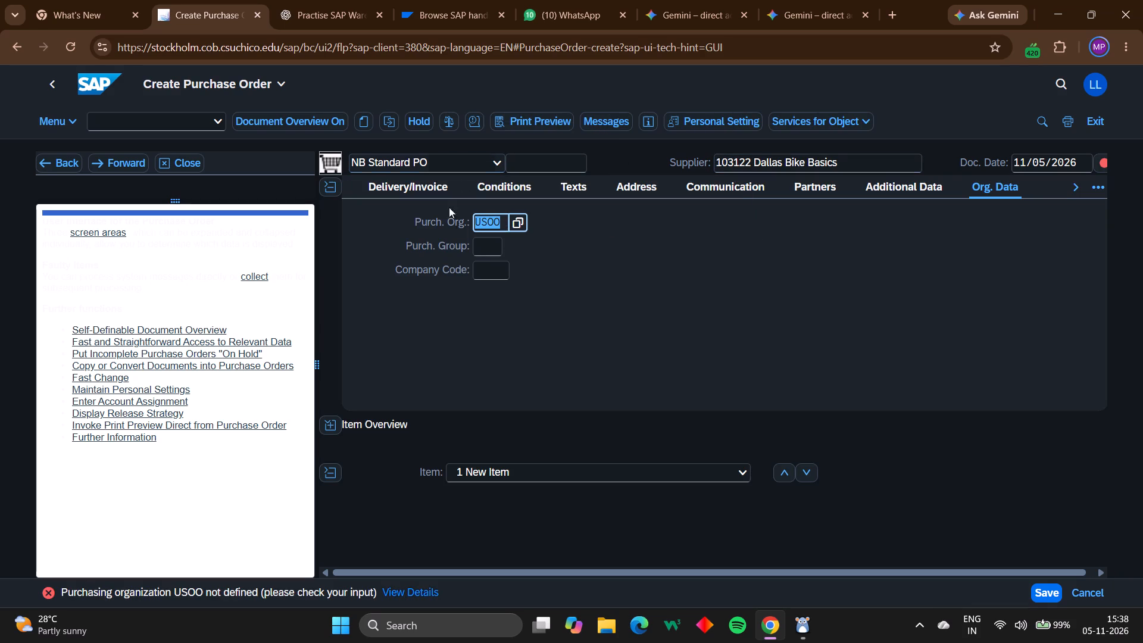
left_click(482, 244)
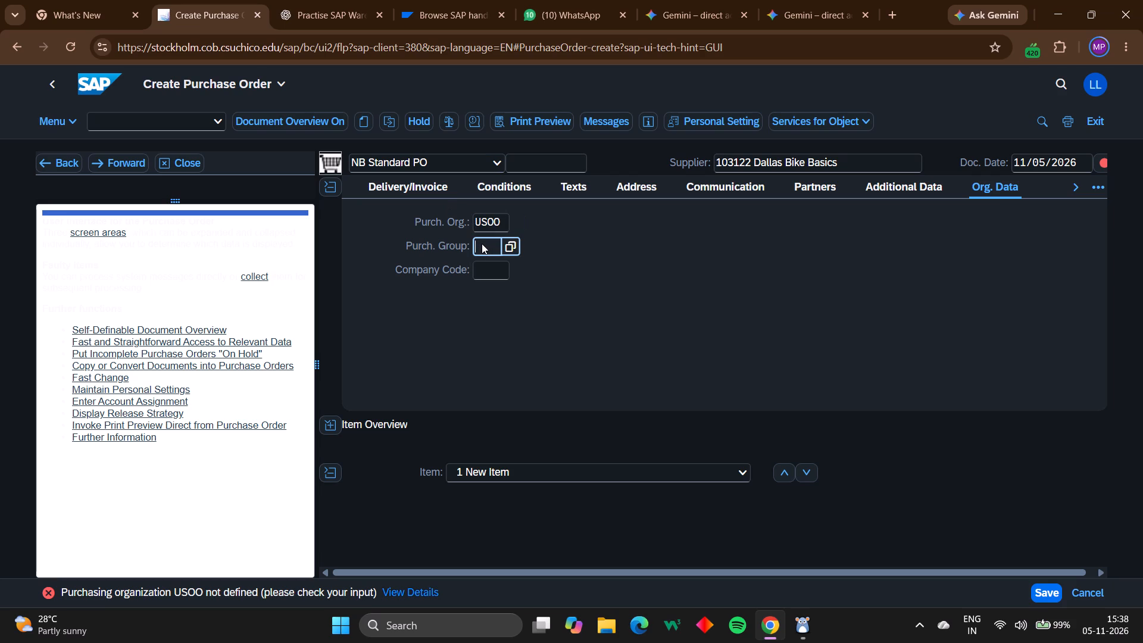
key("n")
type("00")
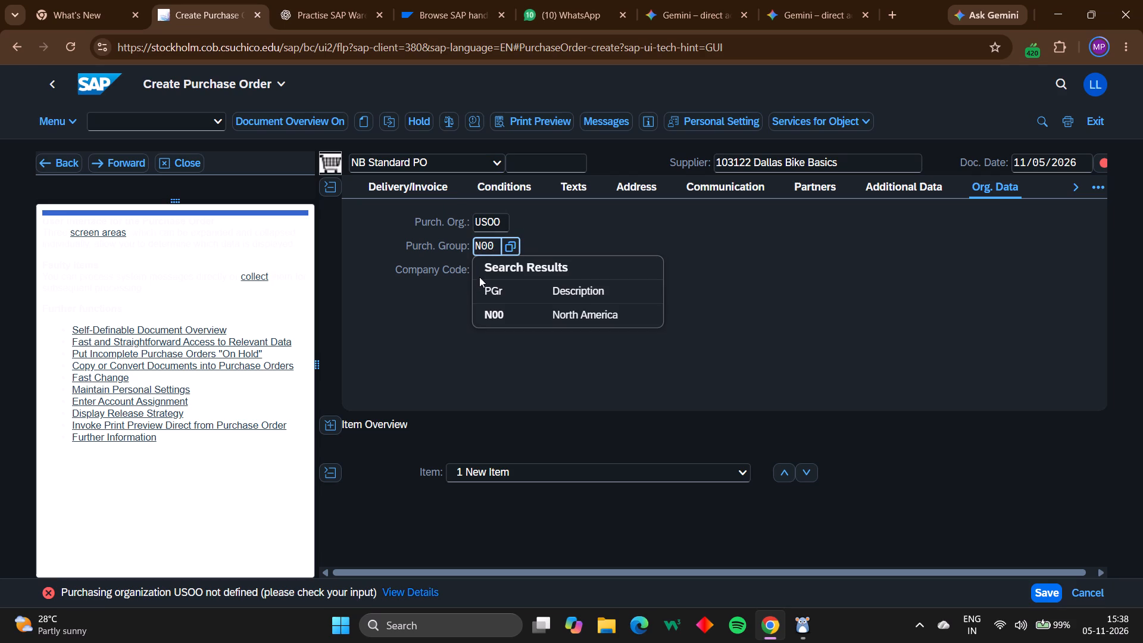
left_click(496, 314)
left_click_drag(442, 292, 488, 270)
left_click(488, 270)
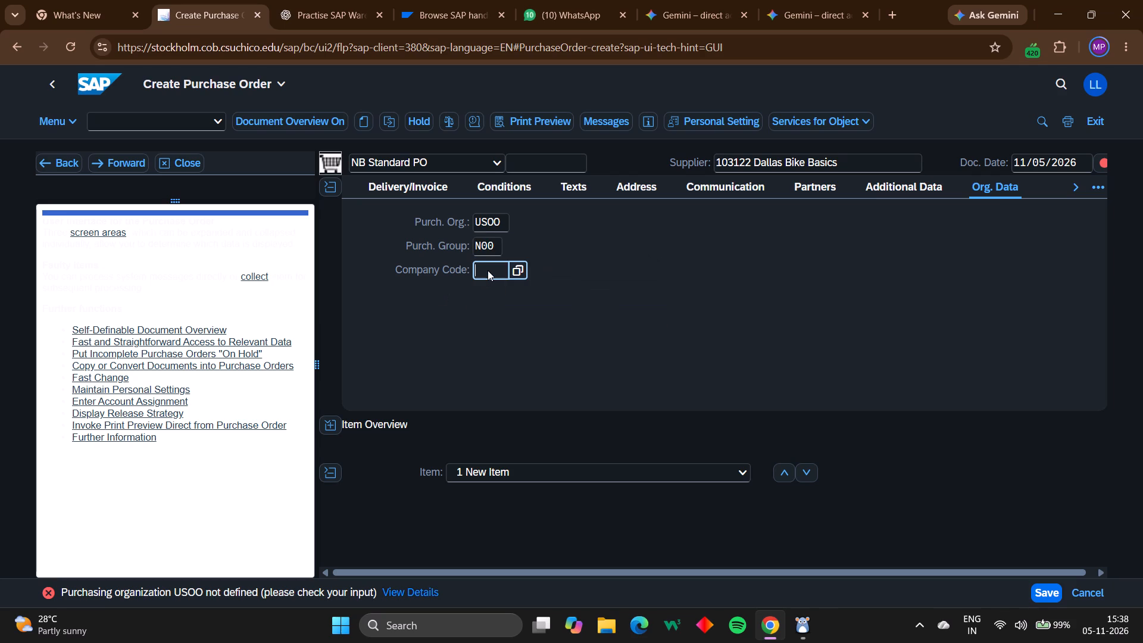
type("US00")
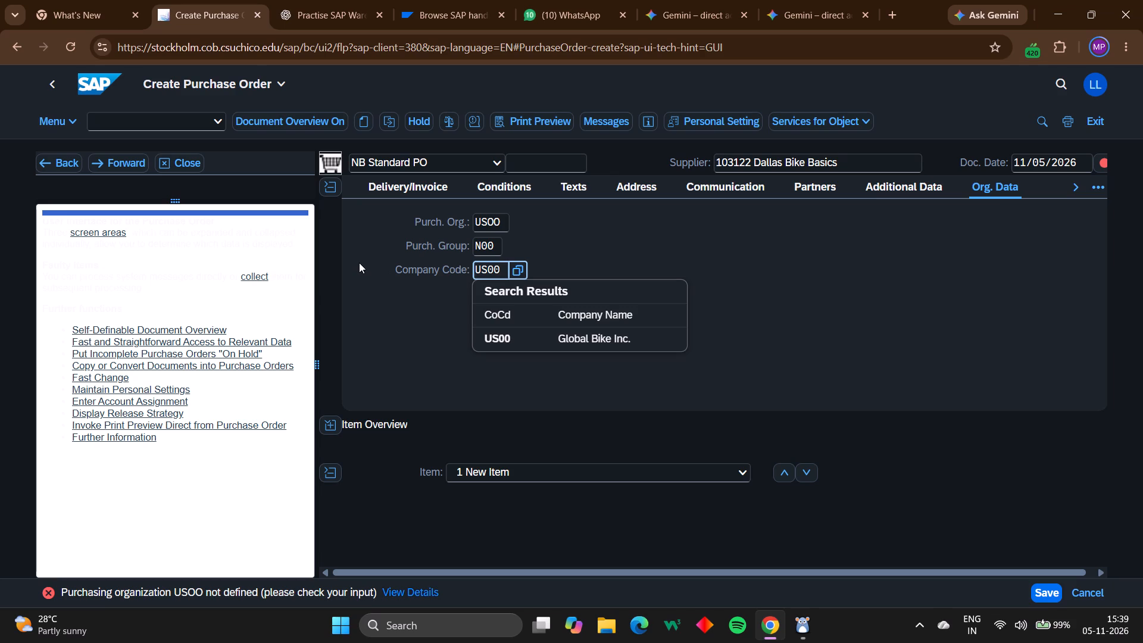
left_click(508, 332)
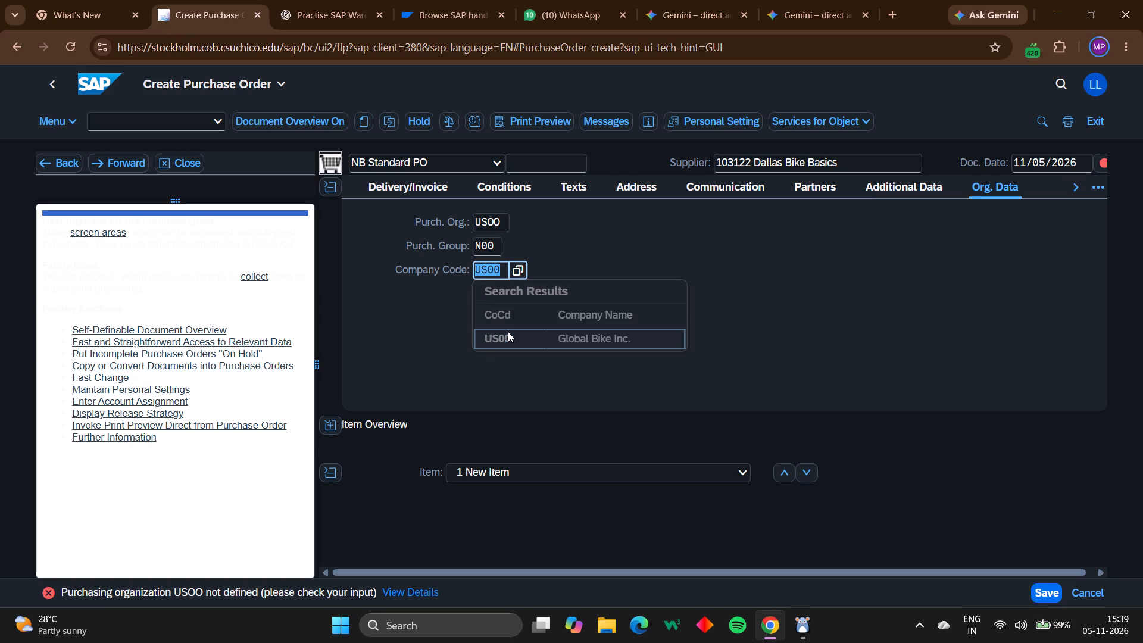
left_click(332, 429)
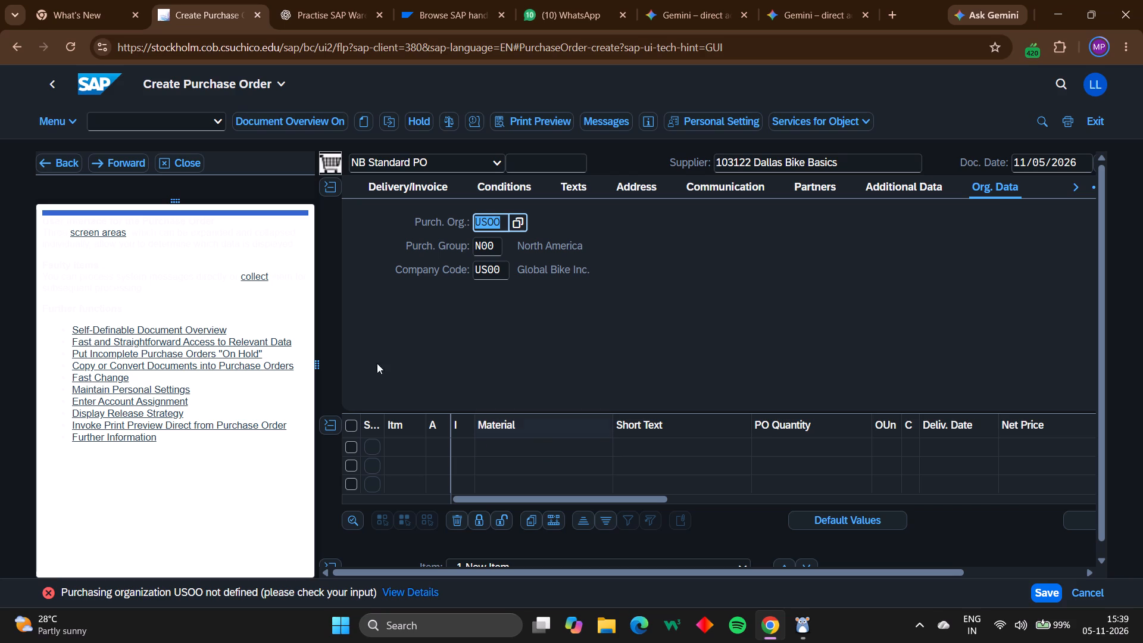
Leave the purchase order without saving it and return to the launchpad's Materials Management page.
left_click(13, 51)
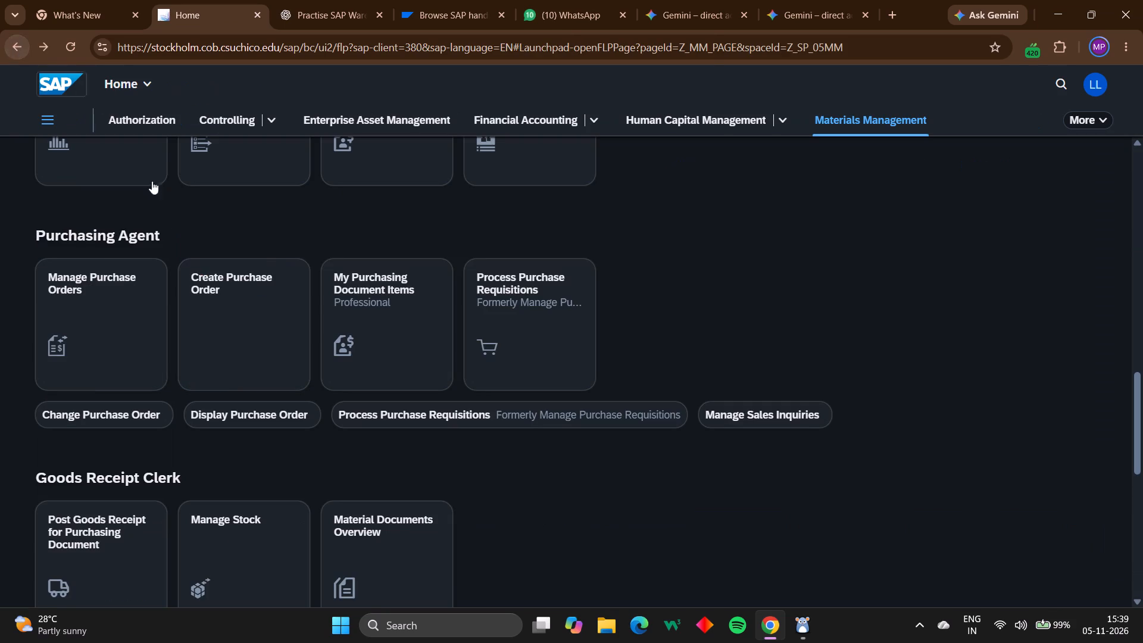
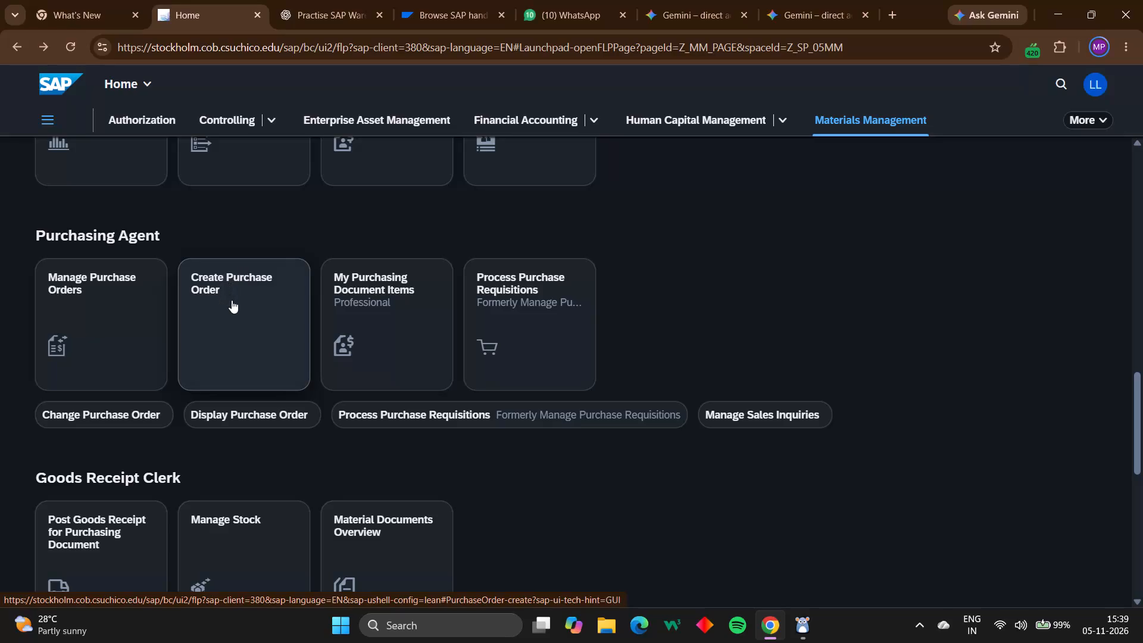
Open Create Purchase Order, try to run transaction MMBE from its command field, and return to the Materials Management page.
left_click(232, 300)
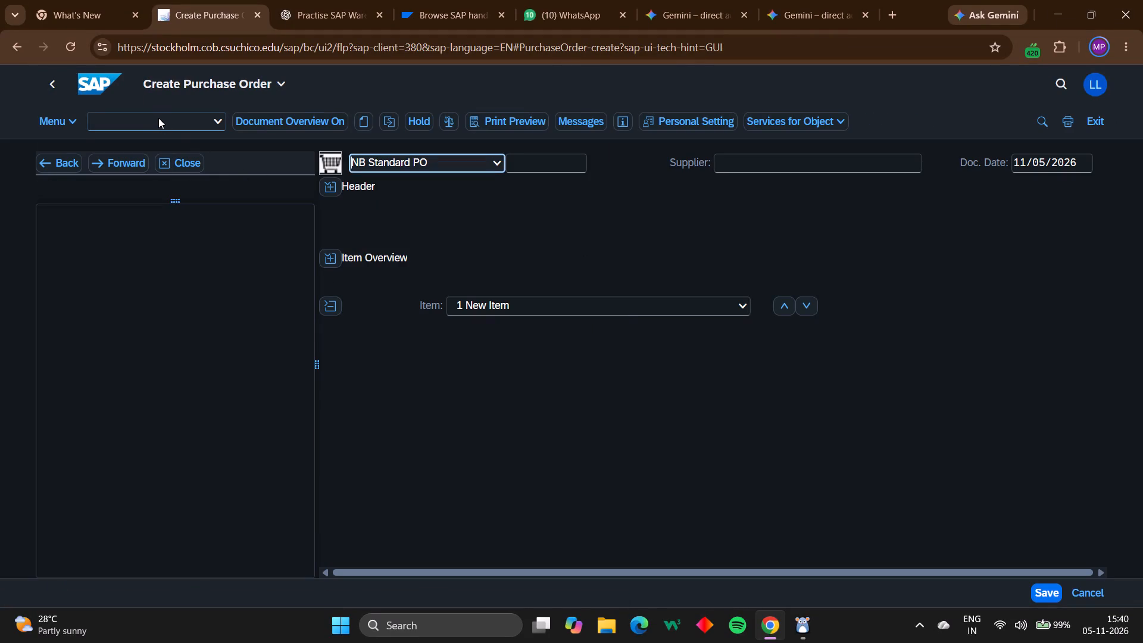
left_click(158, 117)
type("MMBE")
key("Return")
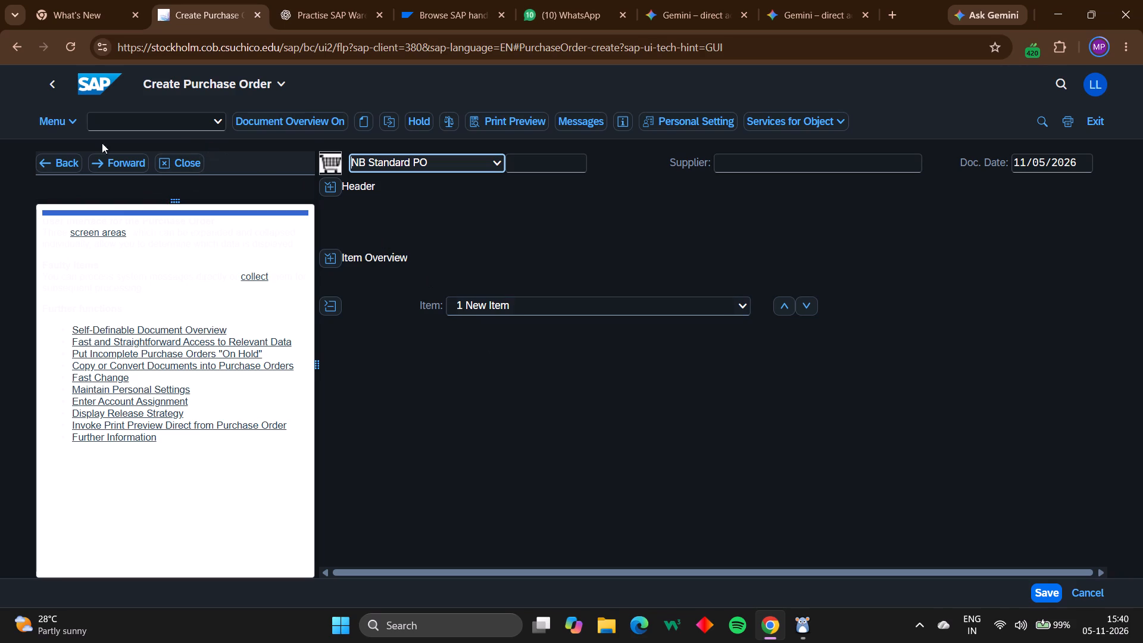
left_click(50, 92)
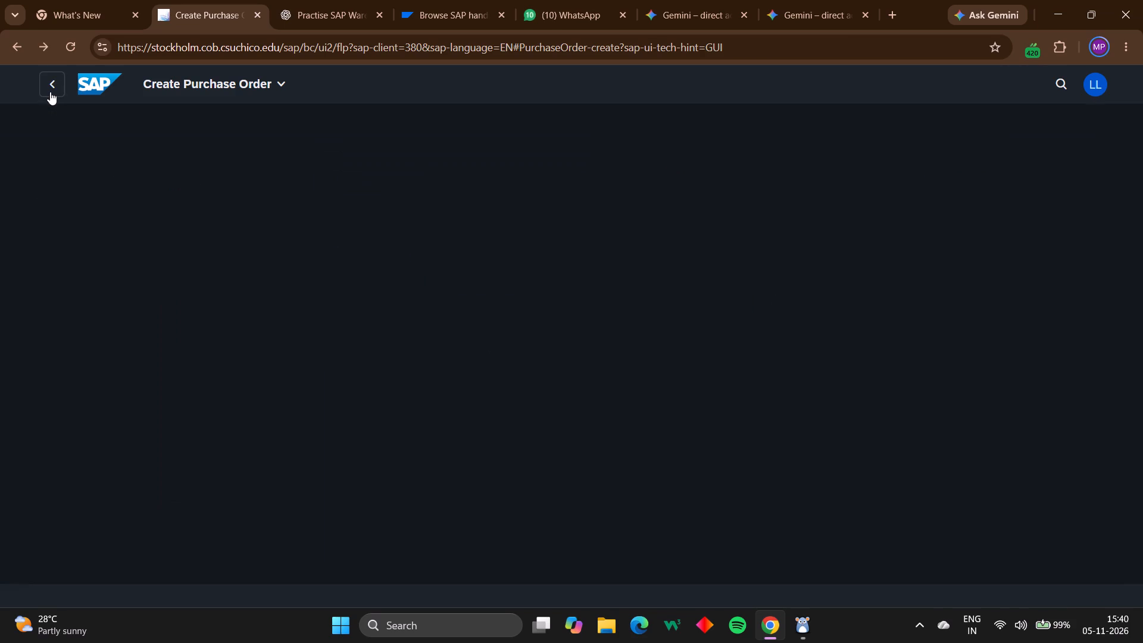
Look through the role groups on the Materials Management page for an app matching the stock overview transaction MMBE.
scroll(235, 307, "down", 3)
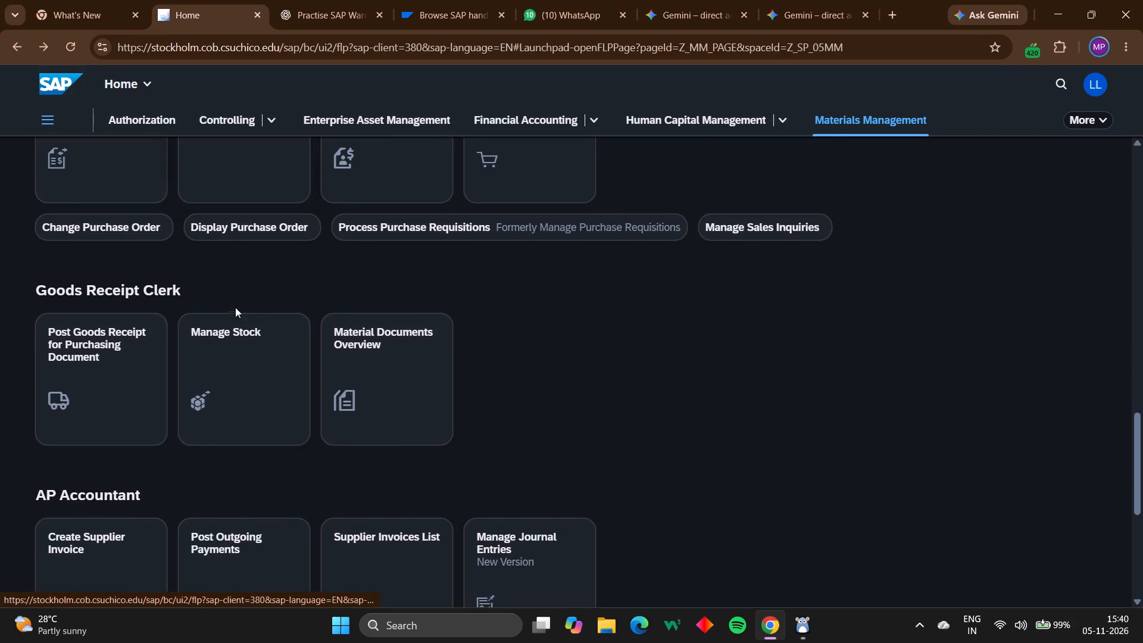
scroll(235, 307, "down", 5)
scroll(235, 307, "up", 1)
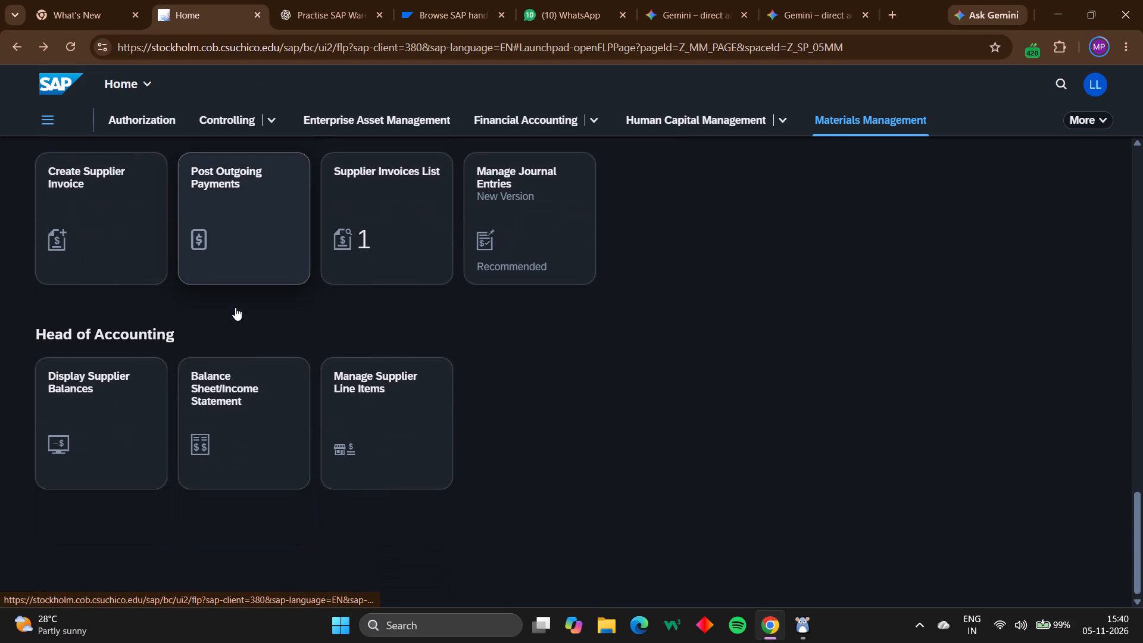
scroll(235, 307, "up", 4)
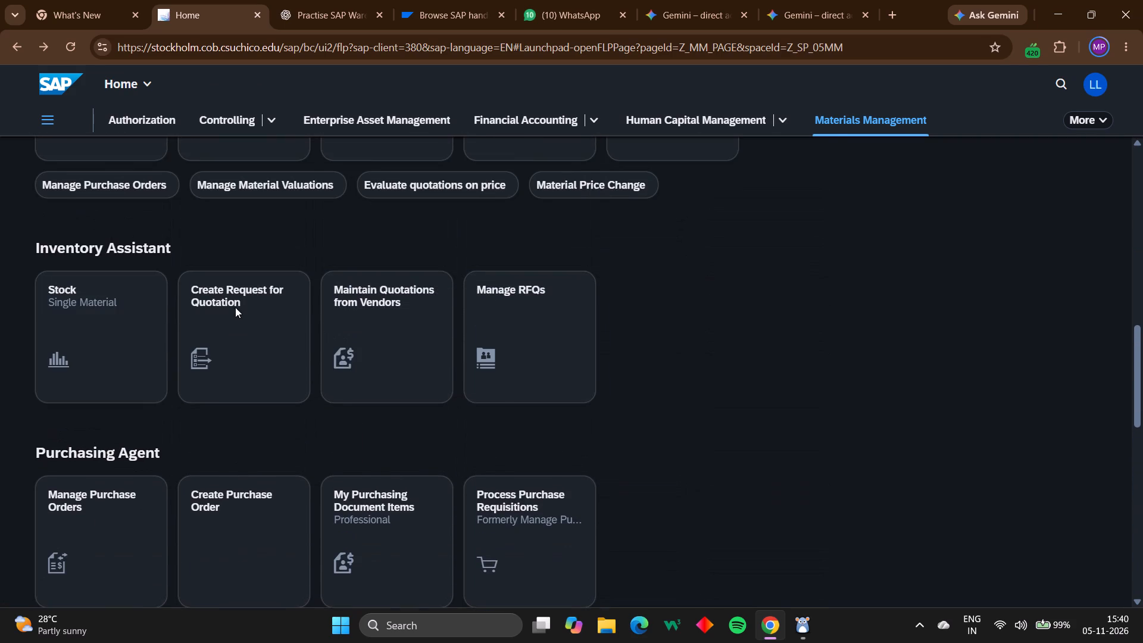
scroll(235, 307, "up", 1)
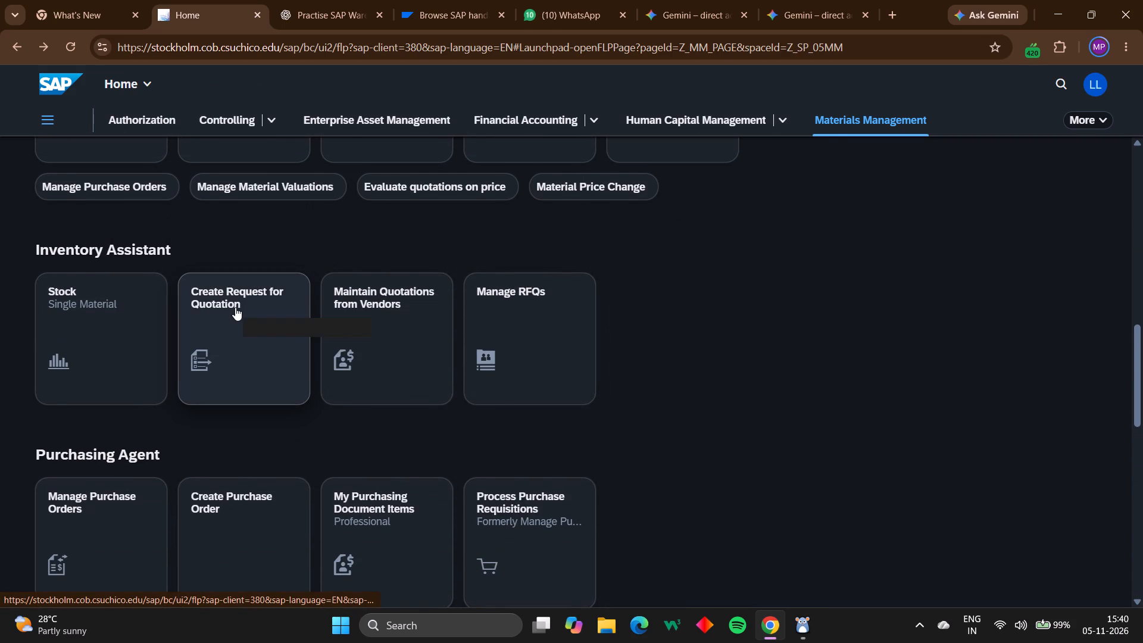
scroll(235, 307, "up", 3)
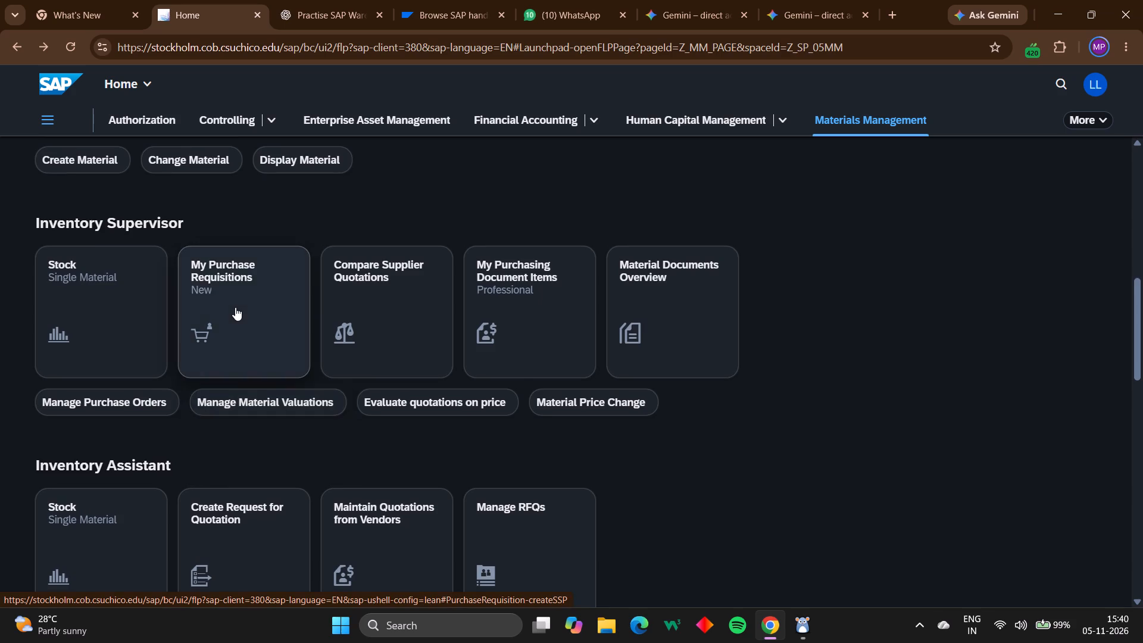
scroll(235, 307, "up", 4)
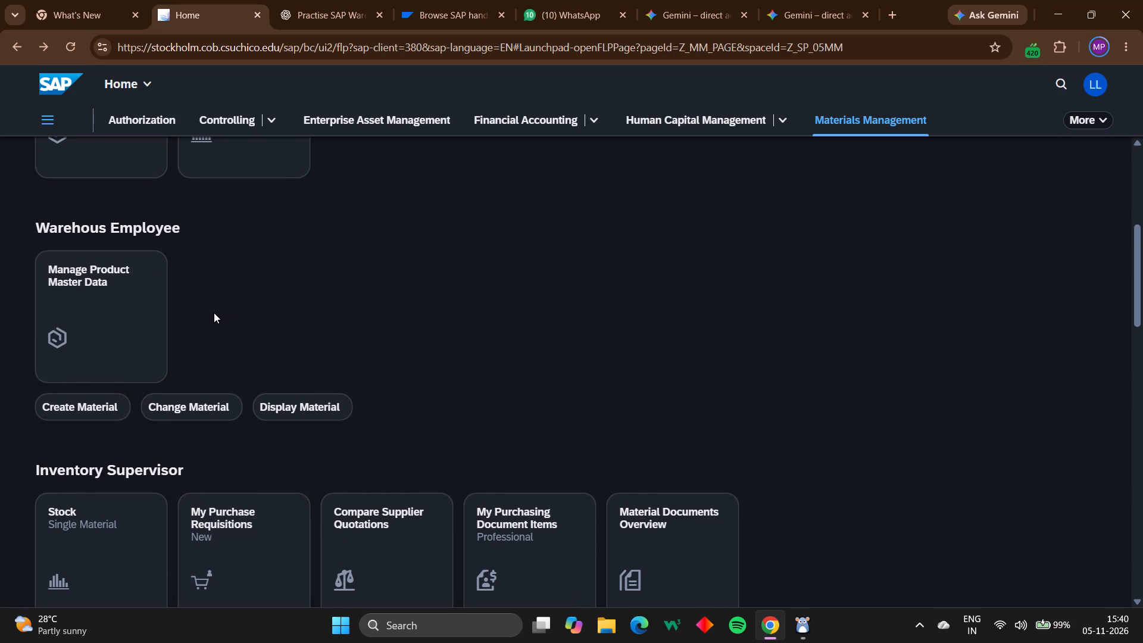
scroll(214, 313, "down", 1)
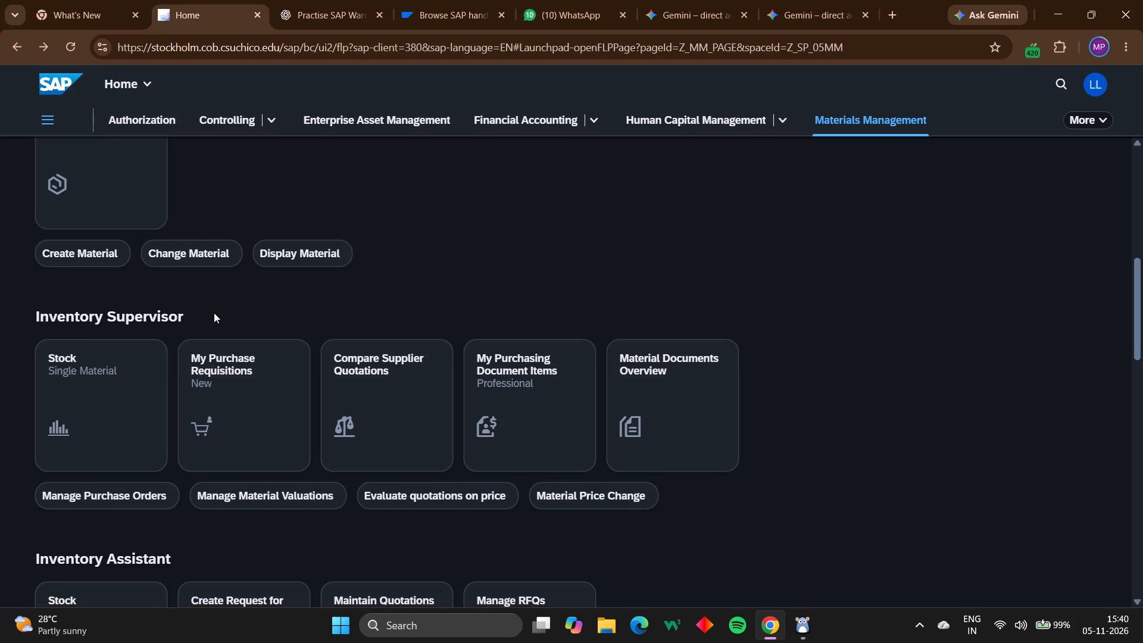
scroll(214, 313, "down", 4)
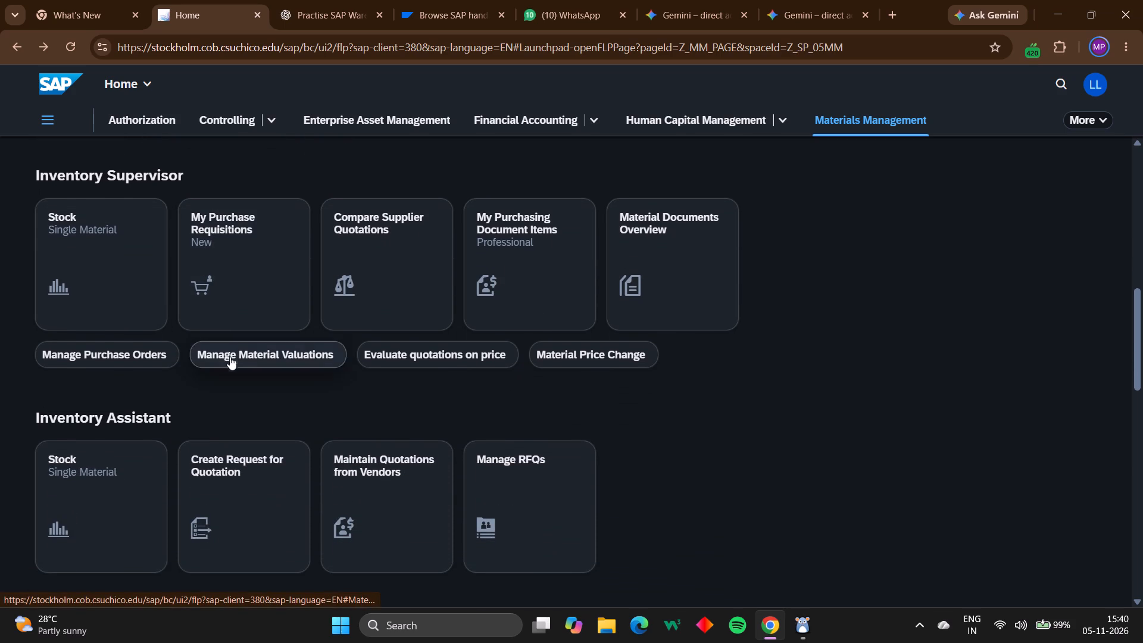
scroll(235, 367, "down", 3)
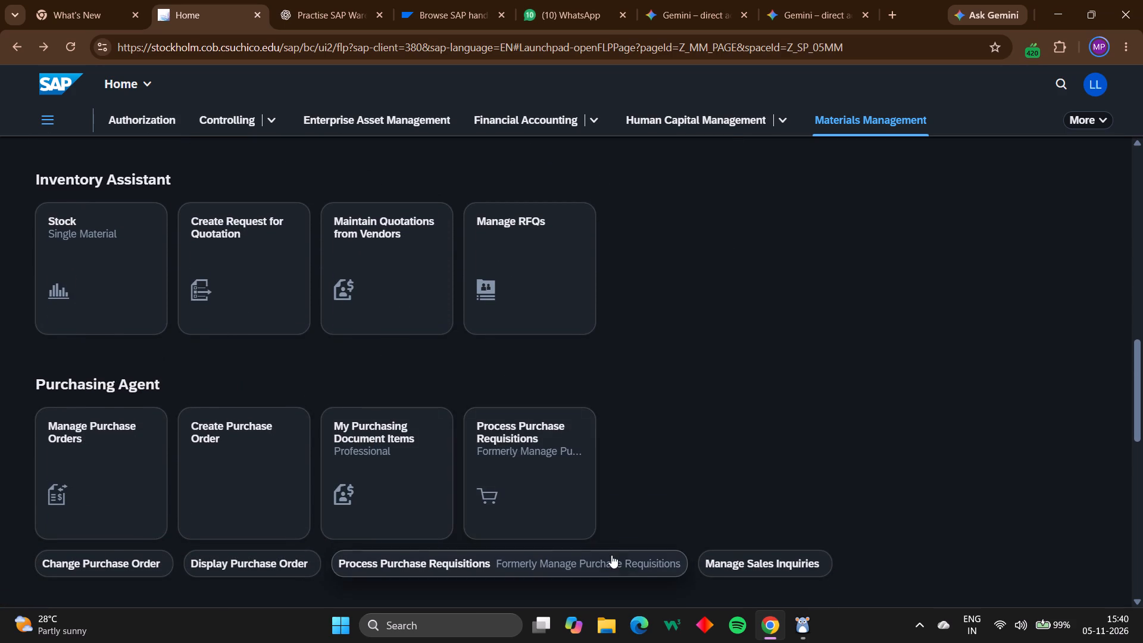
Check the Manage Sales Inquiries app in the Purchasing Agent group and return to the Materials Management page.
left_click(739, 566)
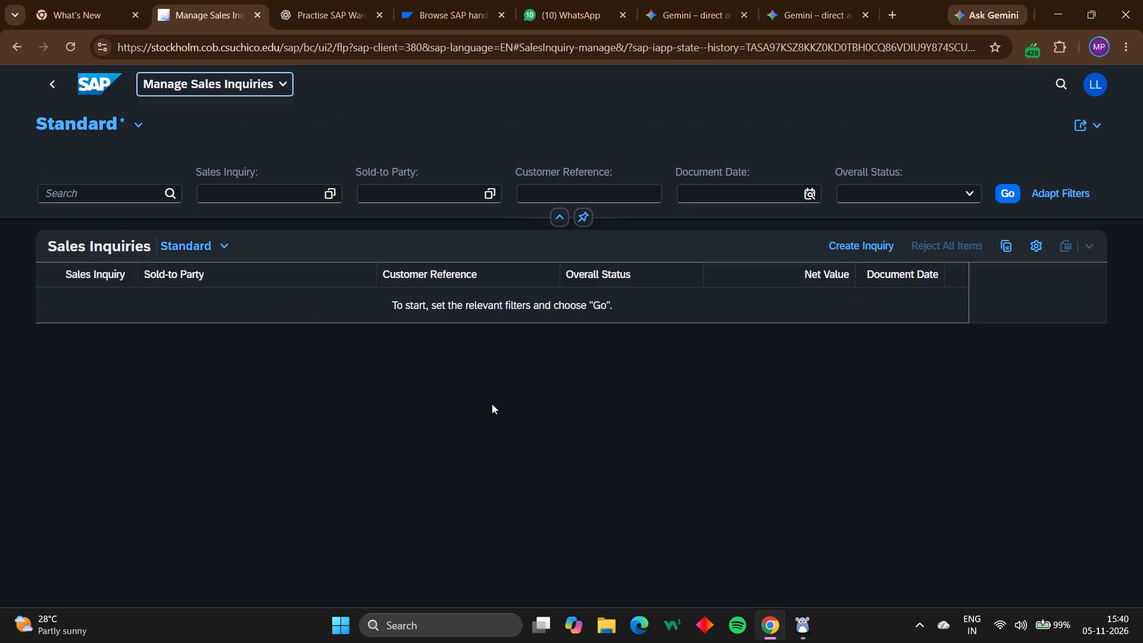
left_click(61, 81)
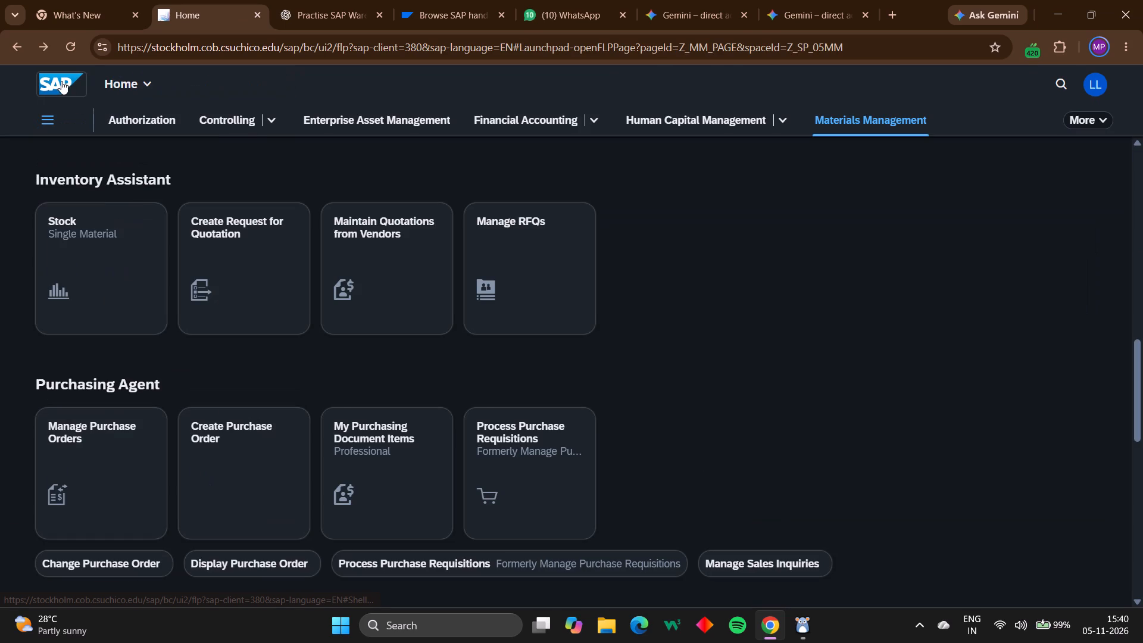
Check the Manage Business Partner Master Data app in the Contract Manager group and return to the Materials Management page.
scroll(521, 169, "up", 2)
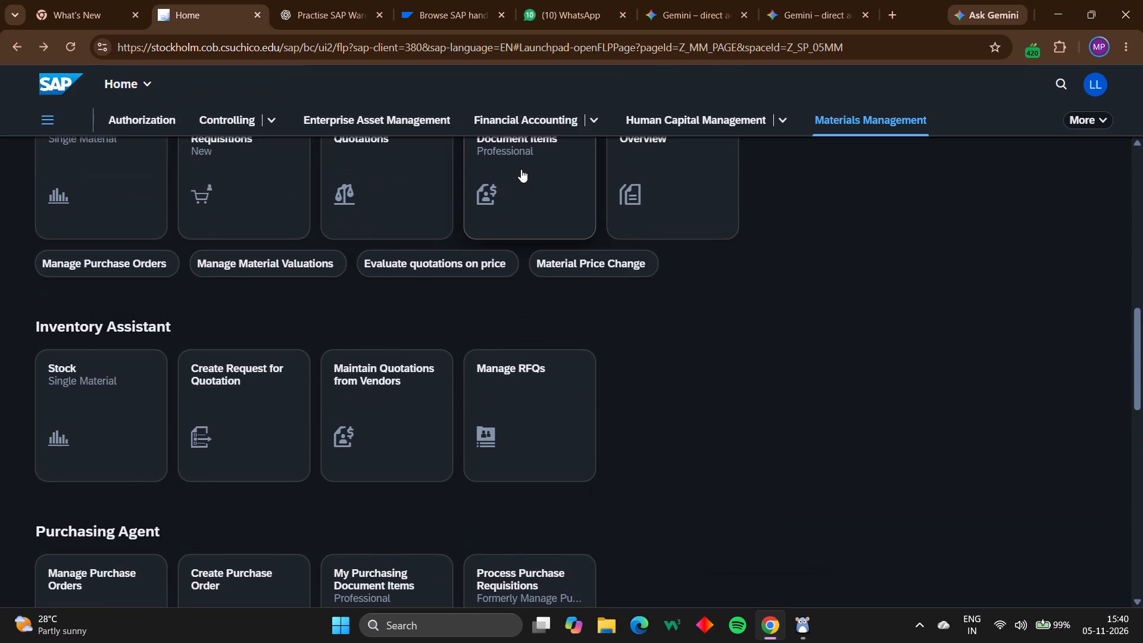
scroll(521, 169, "up", 5)
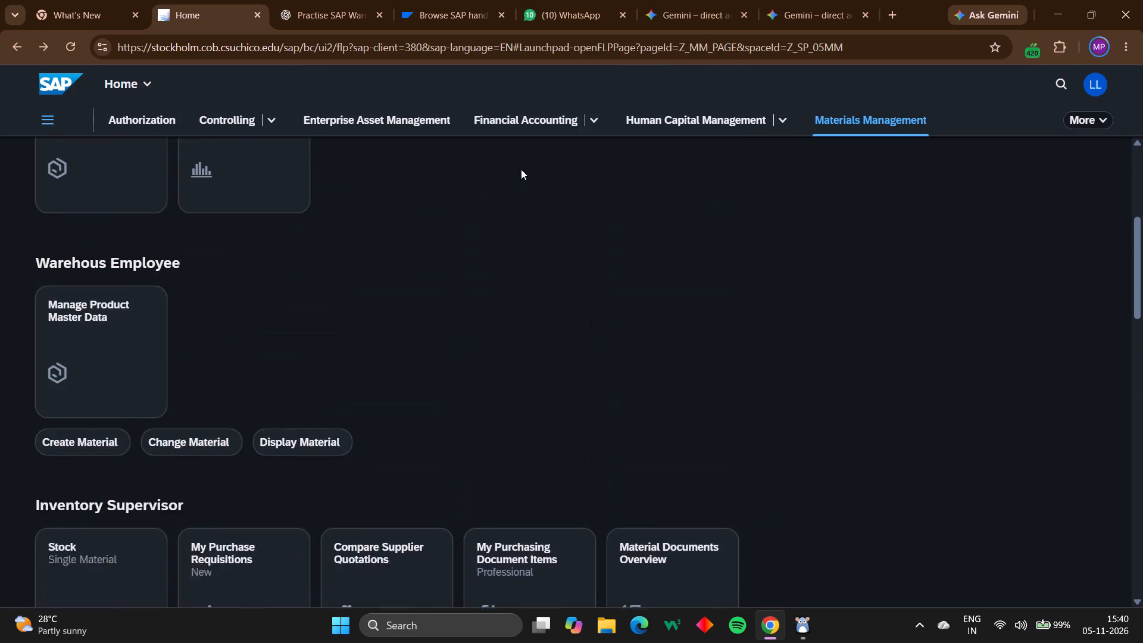
scroll(521, 169, "up", 6)
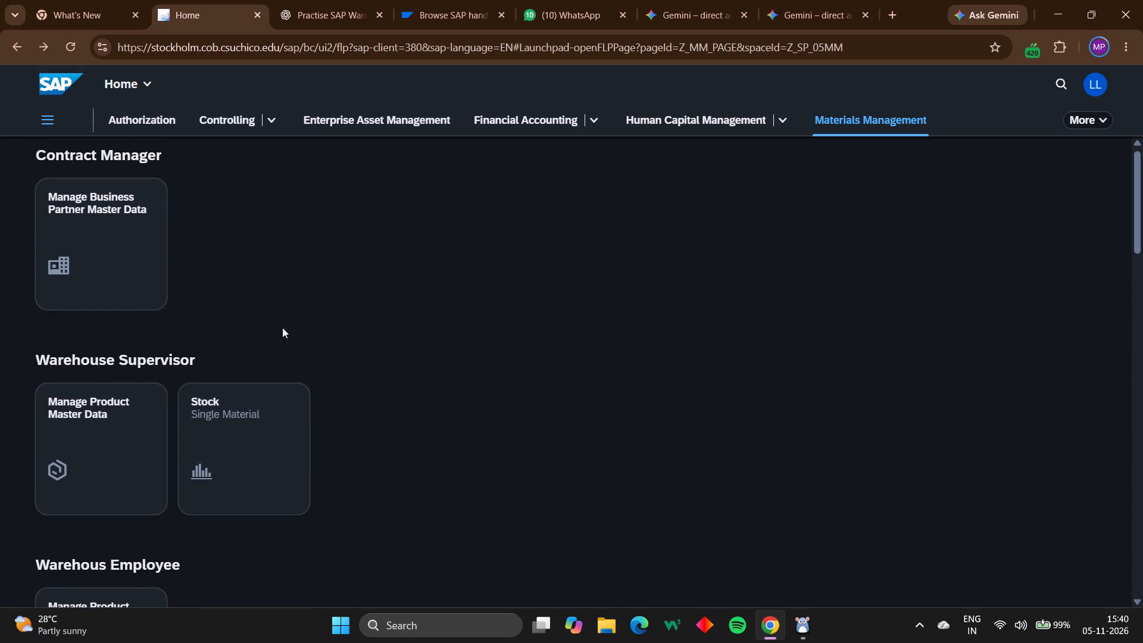
scroll(276, 318, "down", 1)
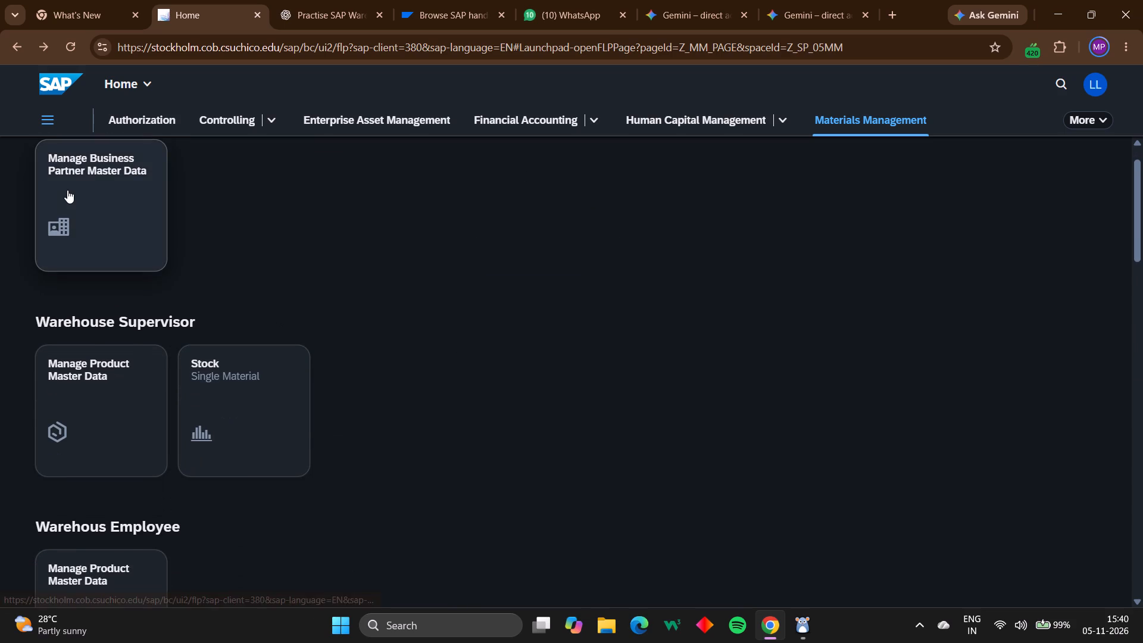
left_click(67, 190)
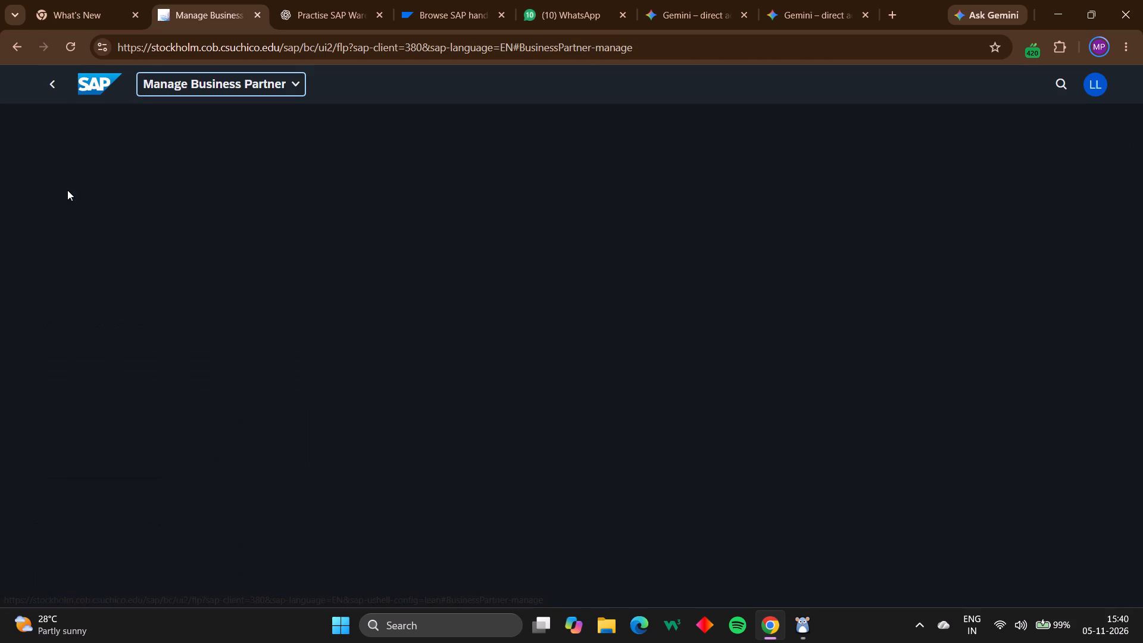
left_click(57, 88)
Open Manage Product Master Data from the Warehouse Employee group and return to the Materials Management page.
scroll(213, 306, "down", 2)
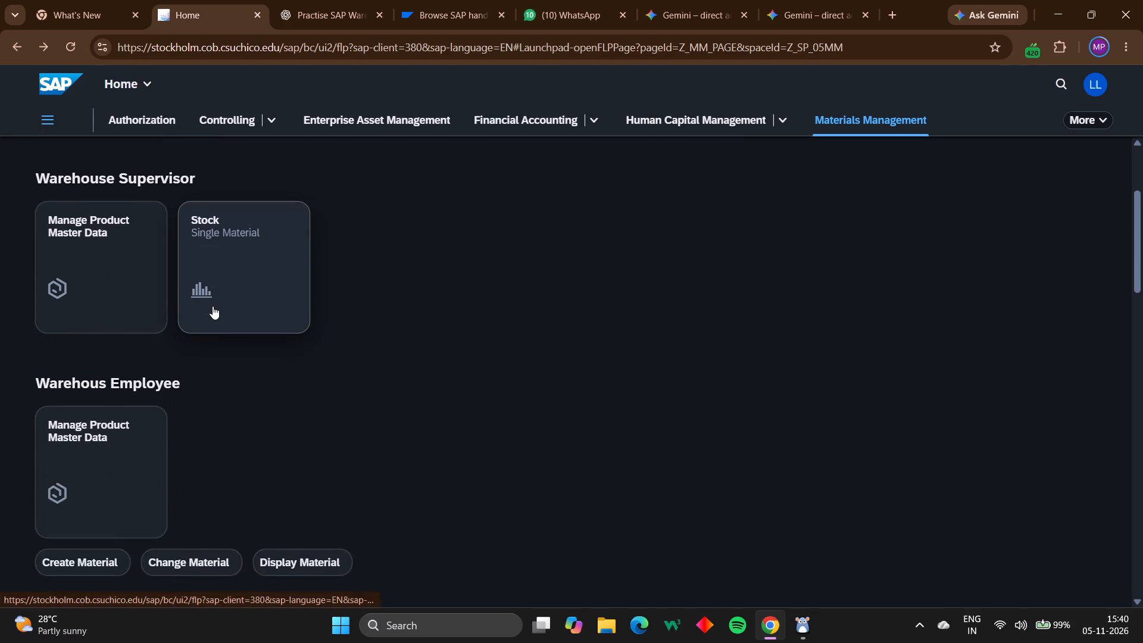
scroll(213, 306, "down", 2)
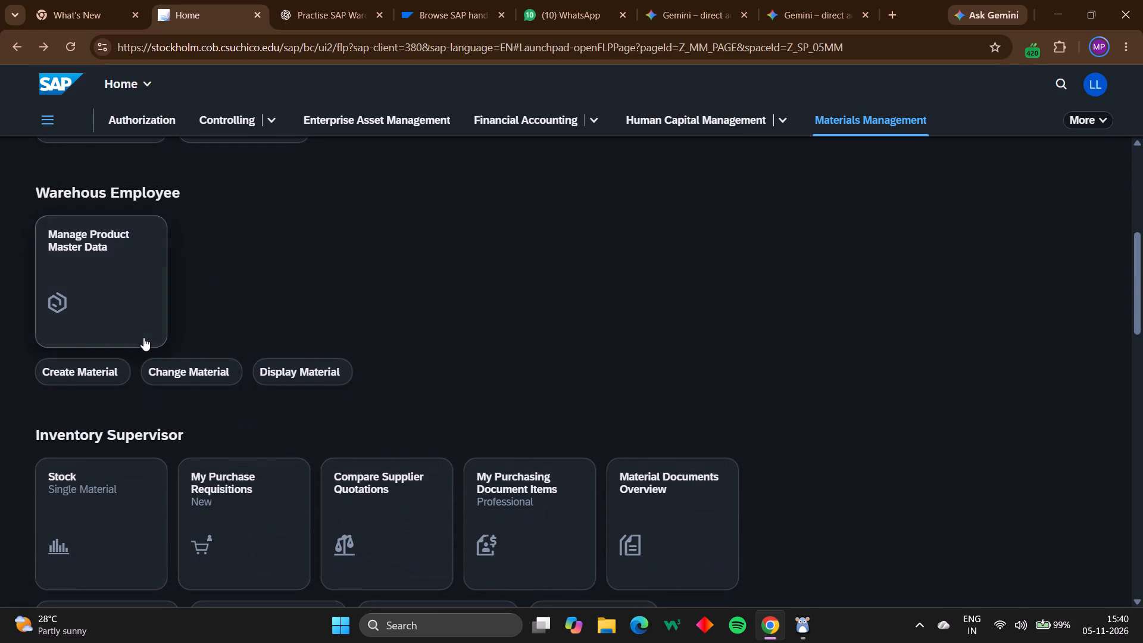
left_click(109, 333)
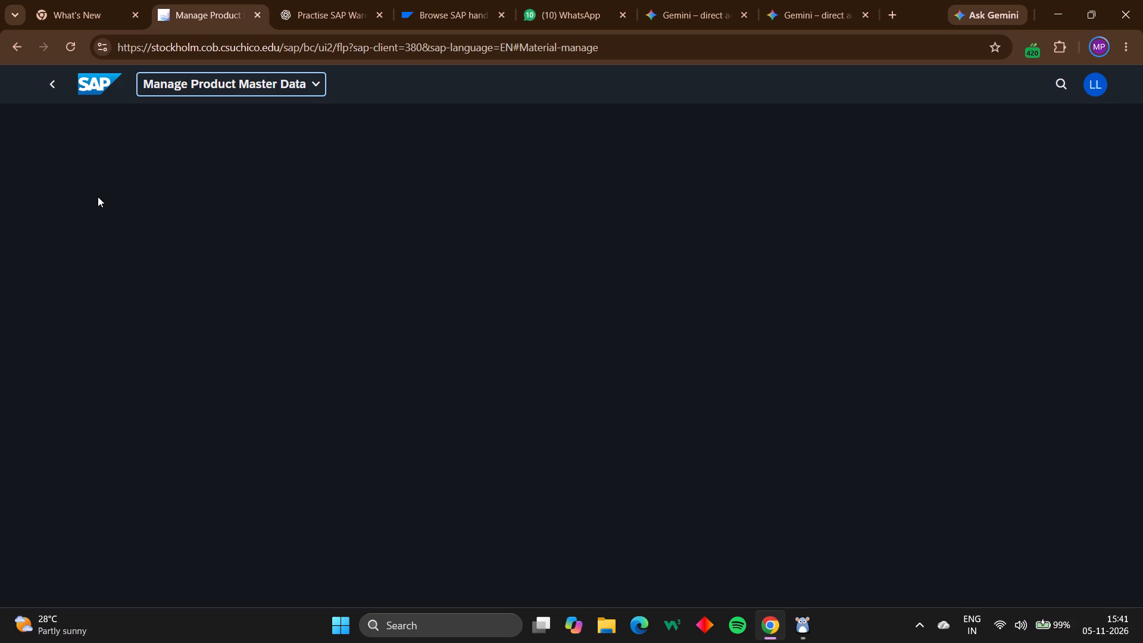
left_click(55, 89)
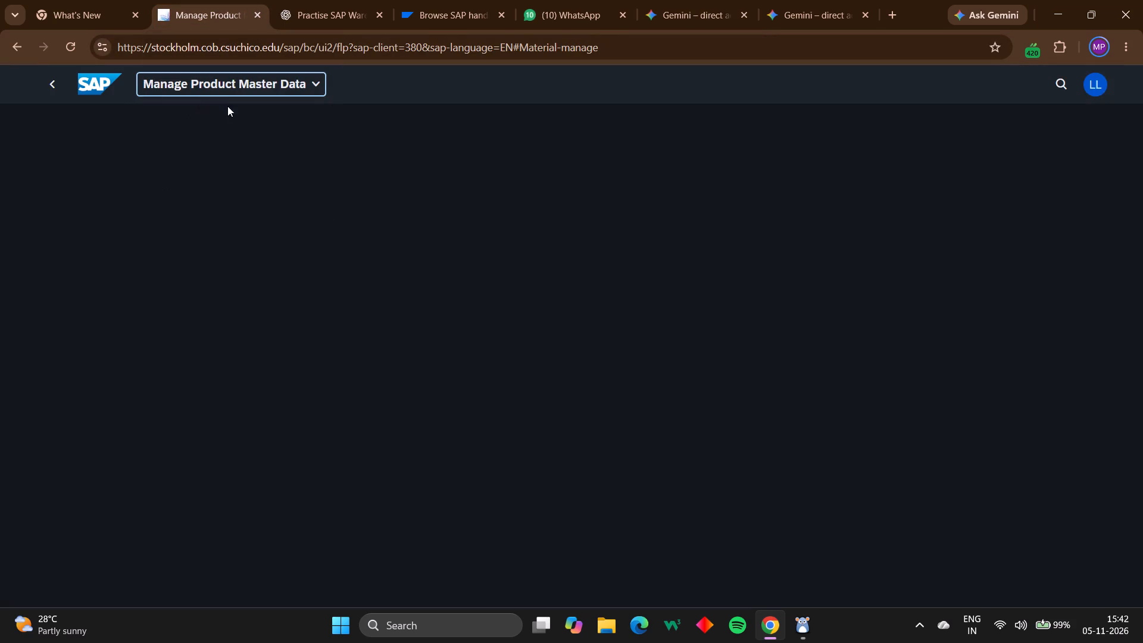
left_click(52, 83)
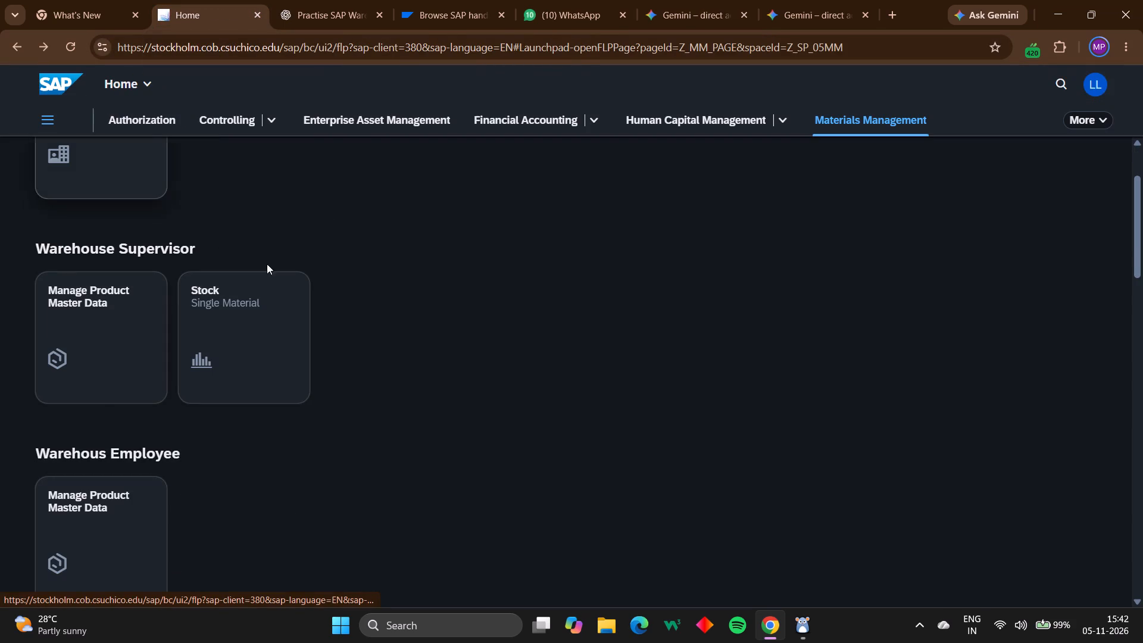
scroll(299, 294, "down", 6)
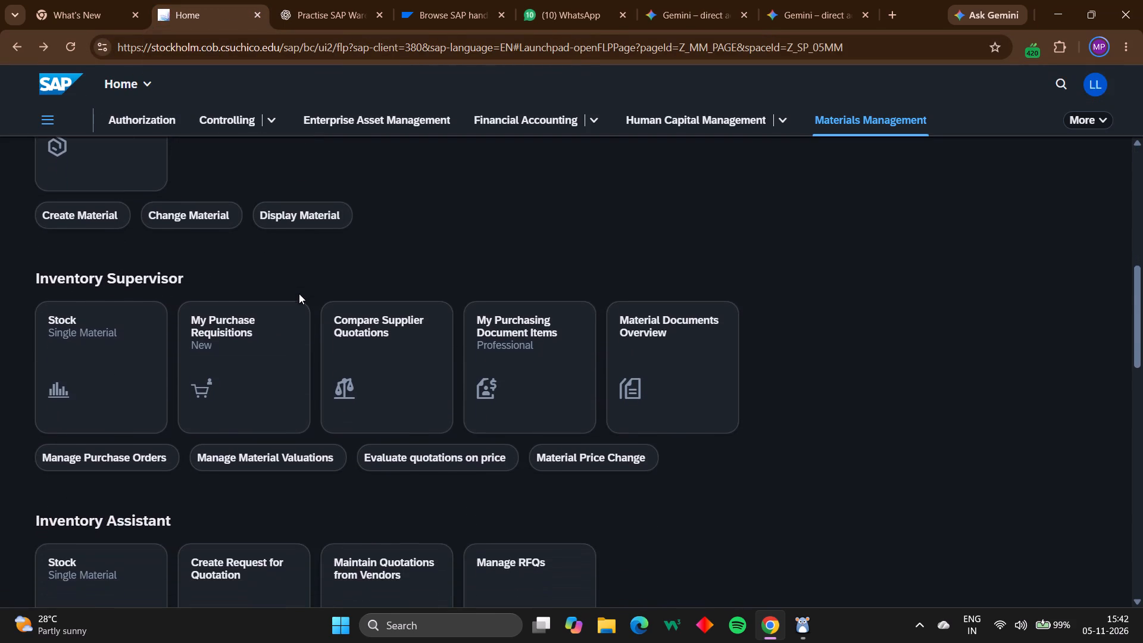
scroll(299, 294, "down", 4)
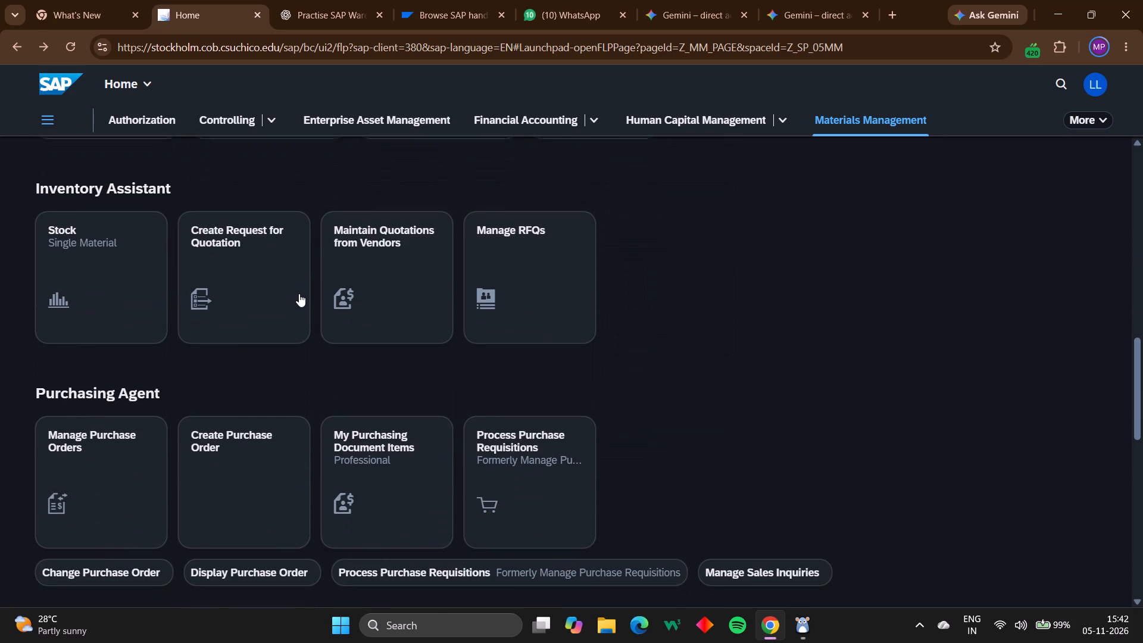
scroll(299, 294, "down", 2)
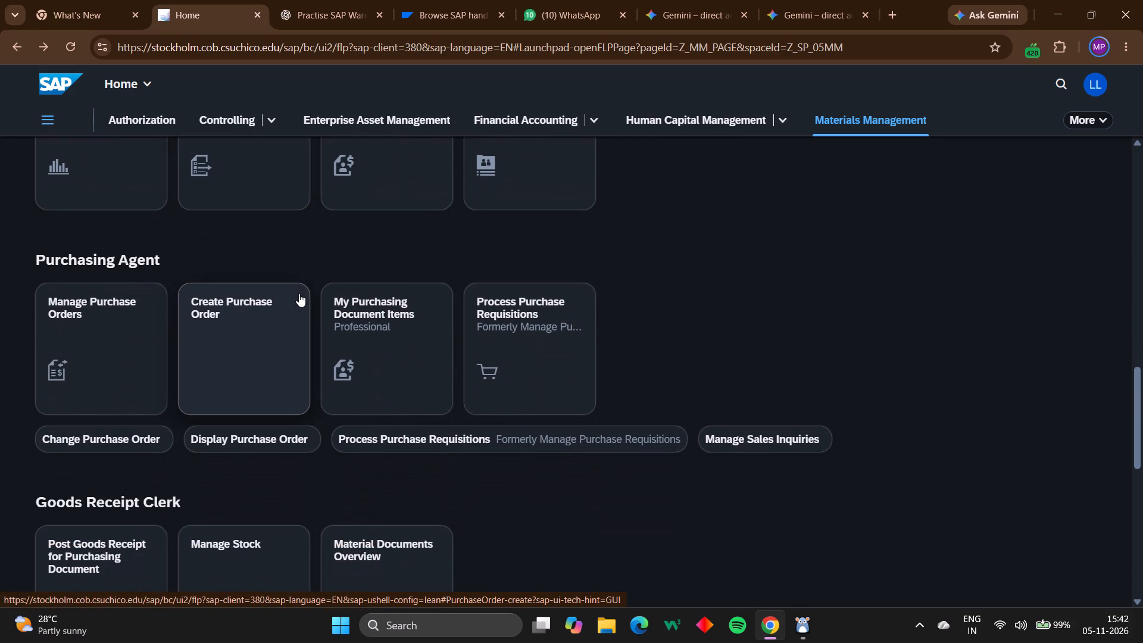
scroll(264, 326, "down", 2)
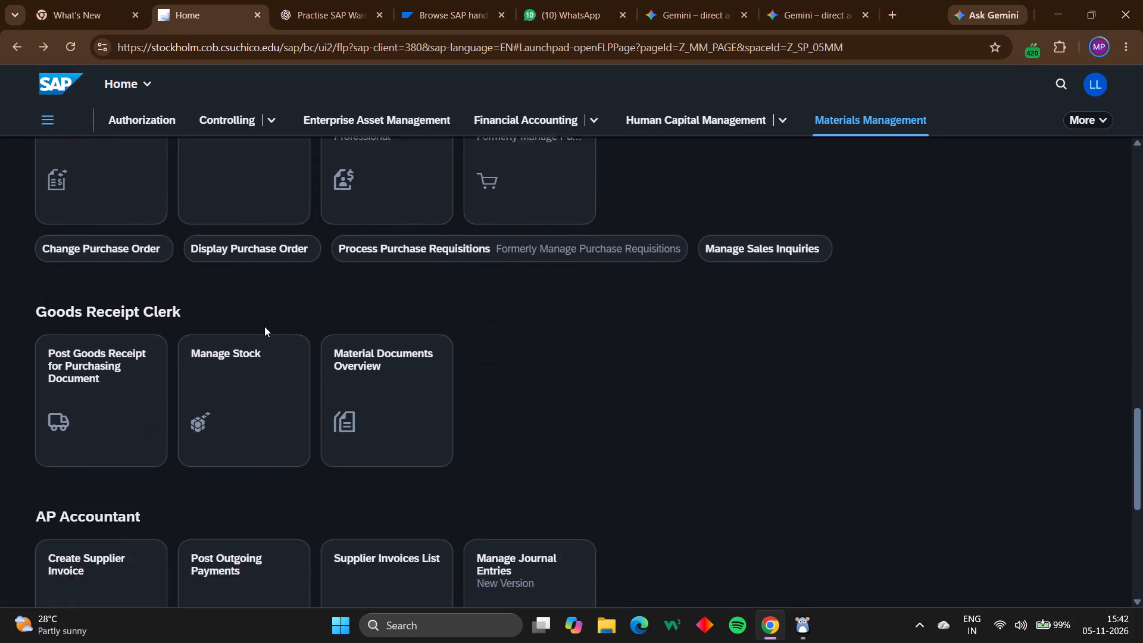
scroll(264, 326, "down", 2)
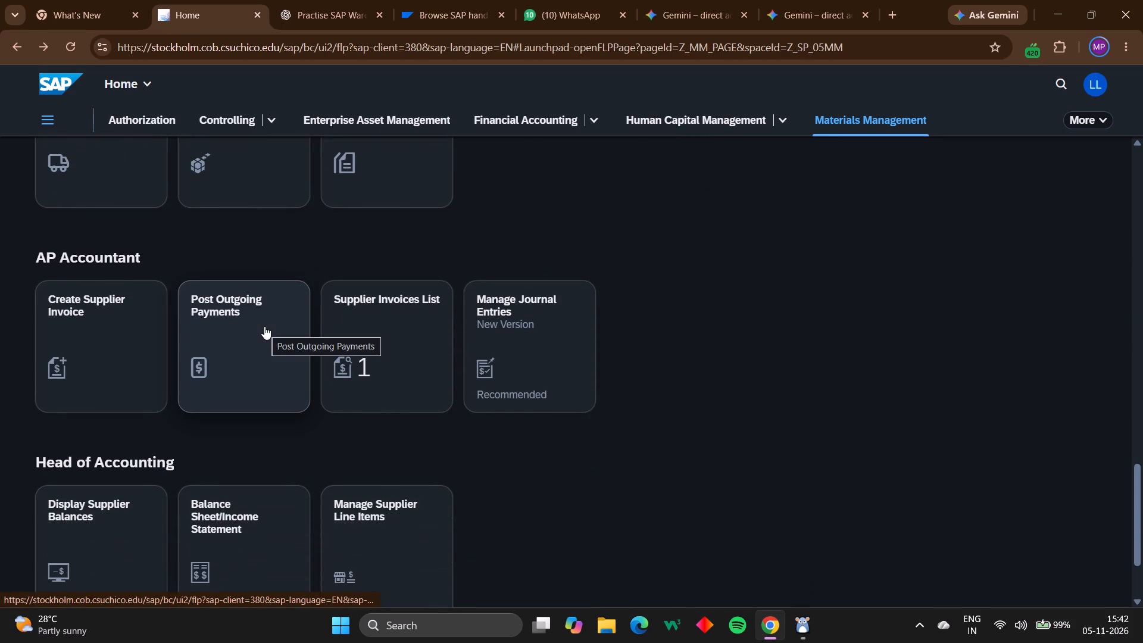
scroll(264, 326, "down", 4)
scroll(264, 326, "up", 3)
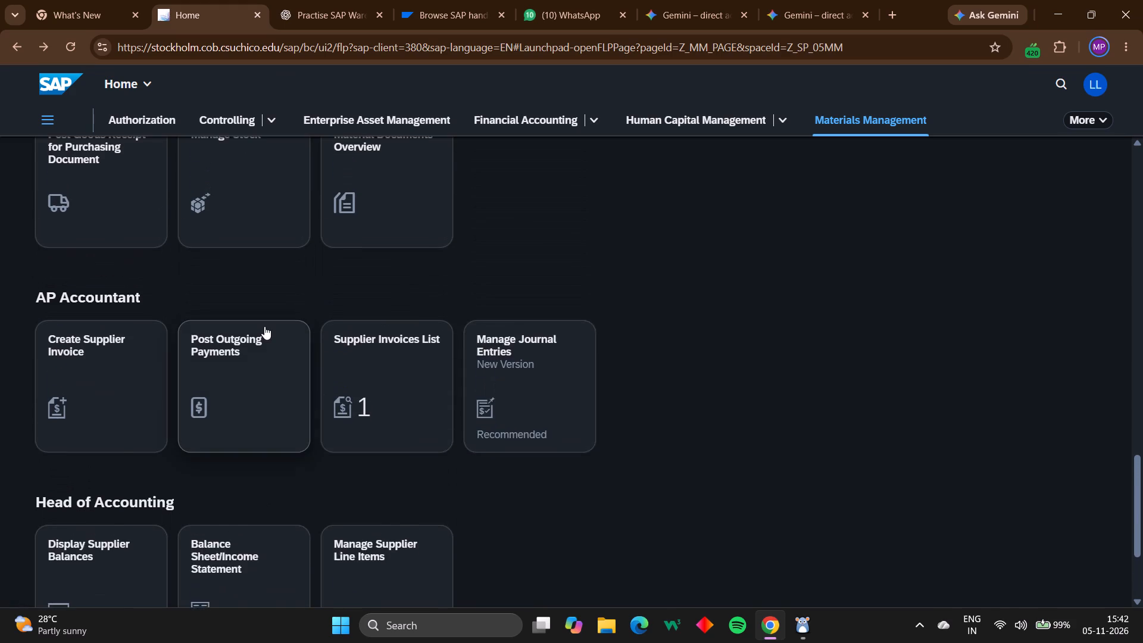
scroll(264, 326, "up", 3)
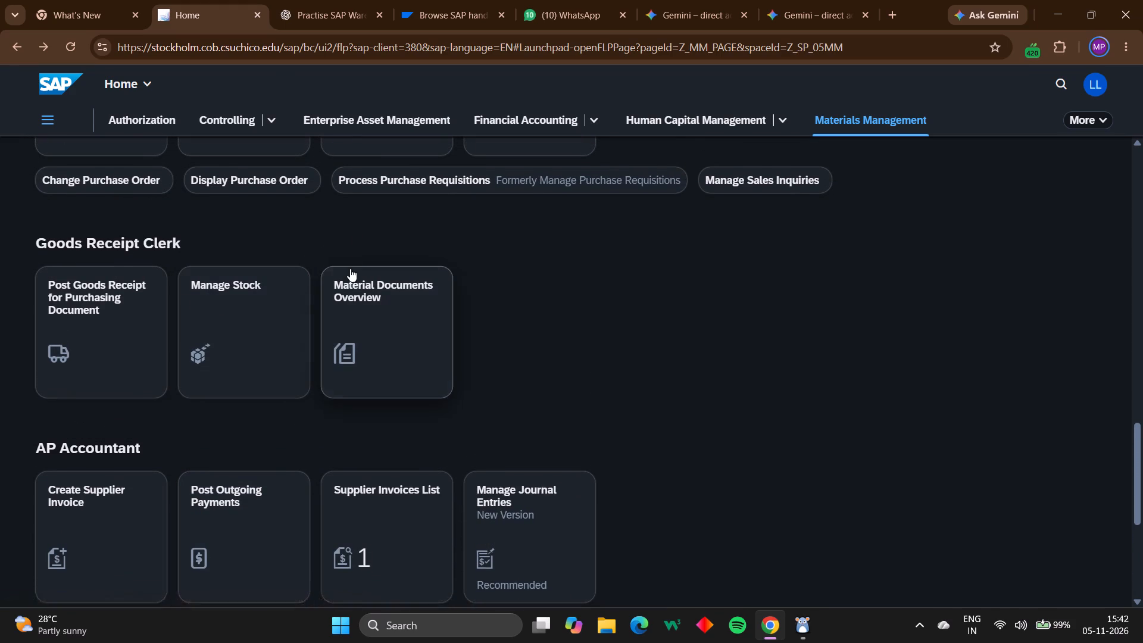
scroll(350, 269, "up", 6)
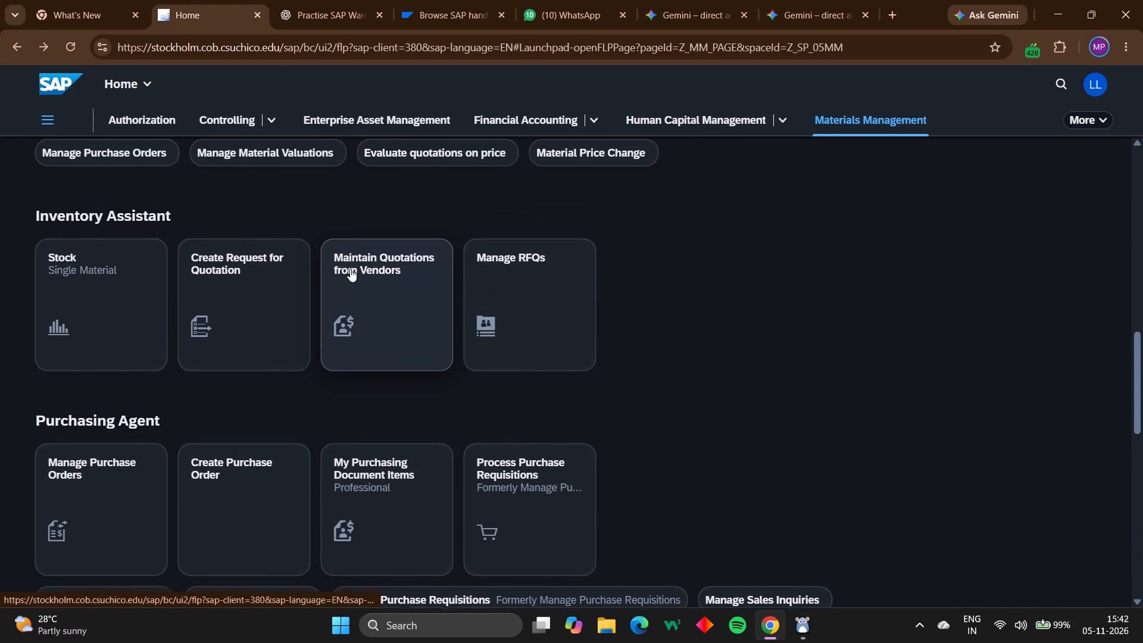
scroll(350, 269, "up", 2)
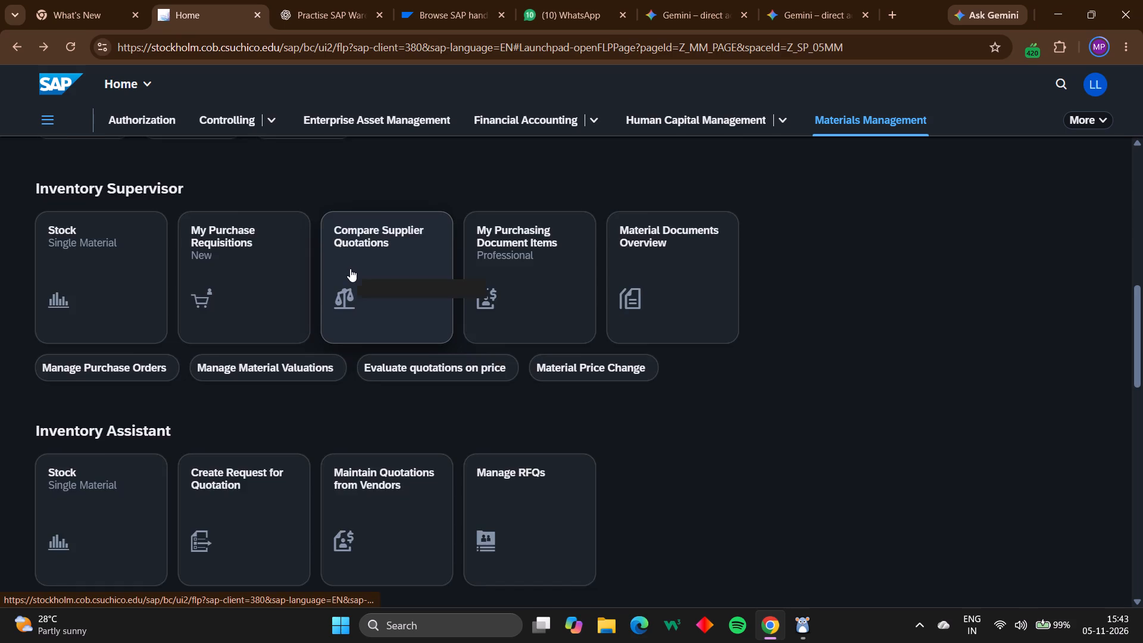
scroll(350, 269, "up", 8)
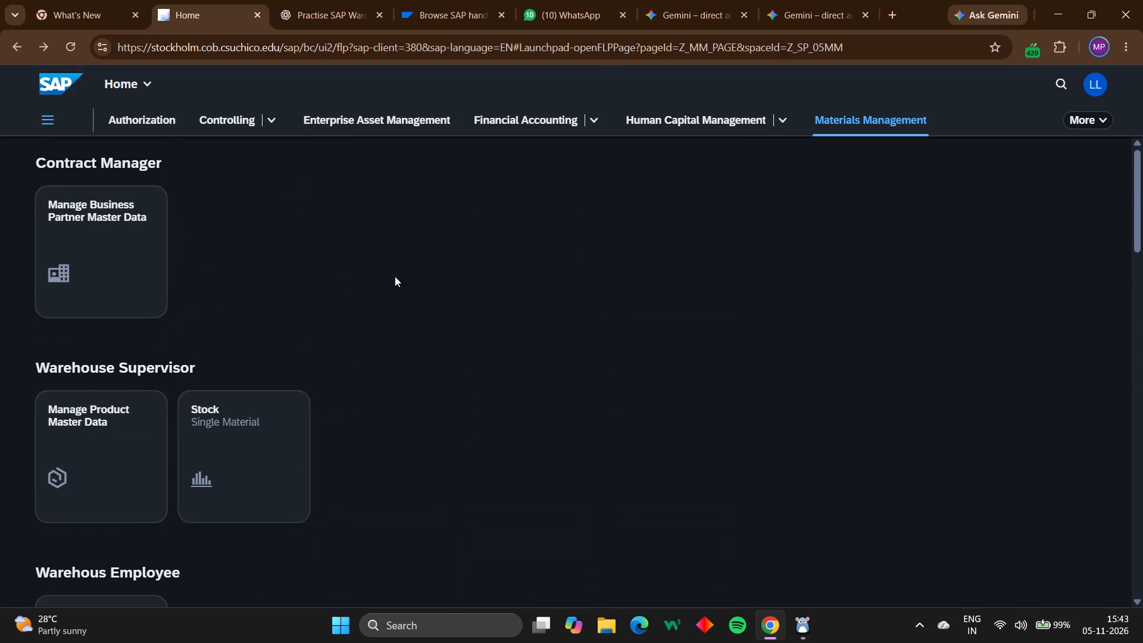
Check the Stock - Single Material app in the Inventory Supervisor group and return to the Materials Management page.
scroll(202, 340, "down", 3)
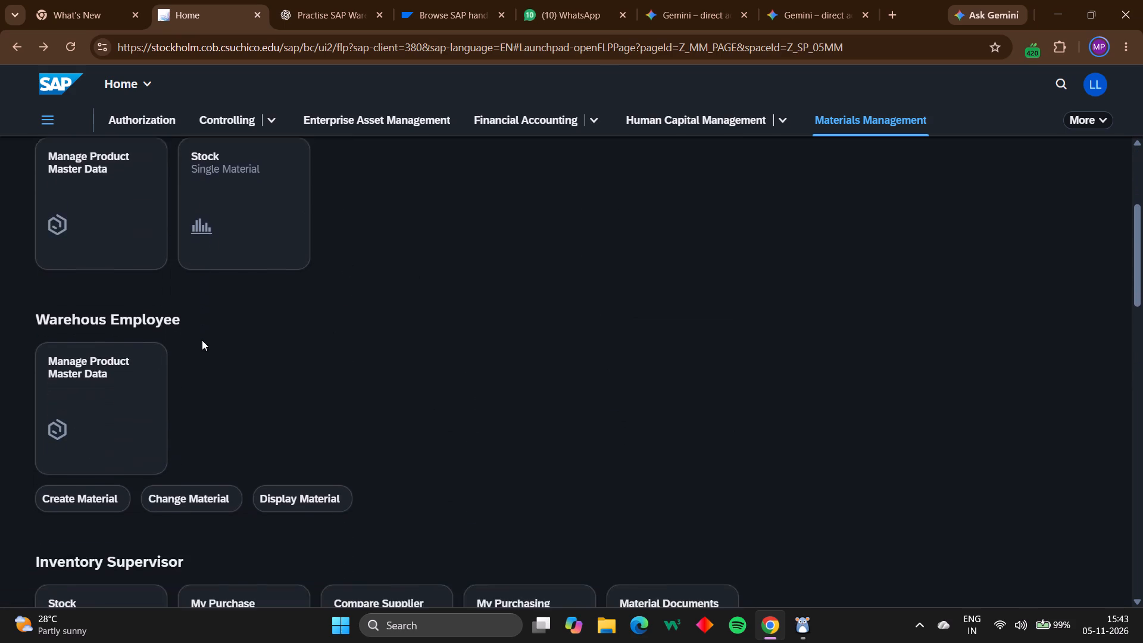
scroll(202, 340, "down", 2)
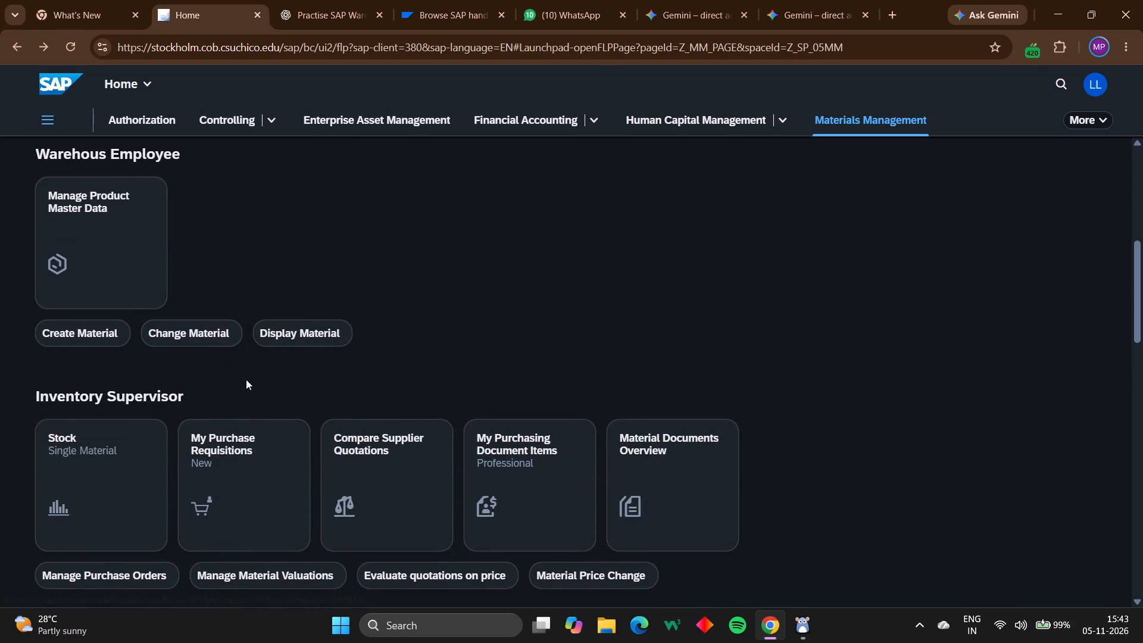
scroll(232, 396, "down", 1)
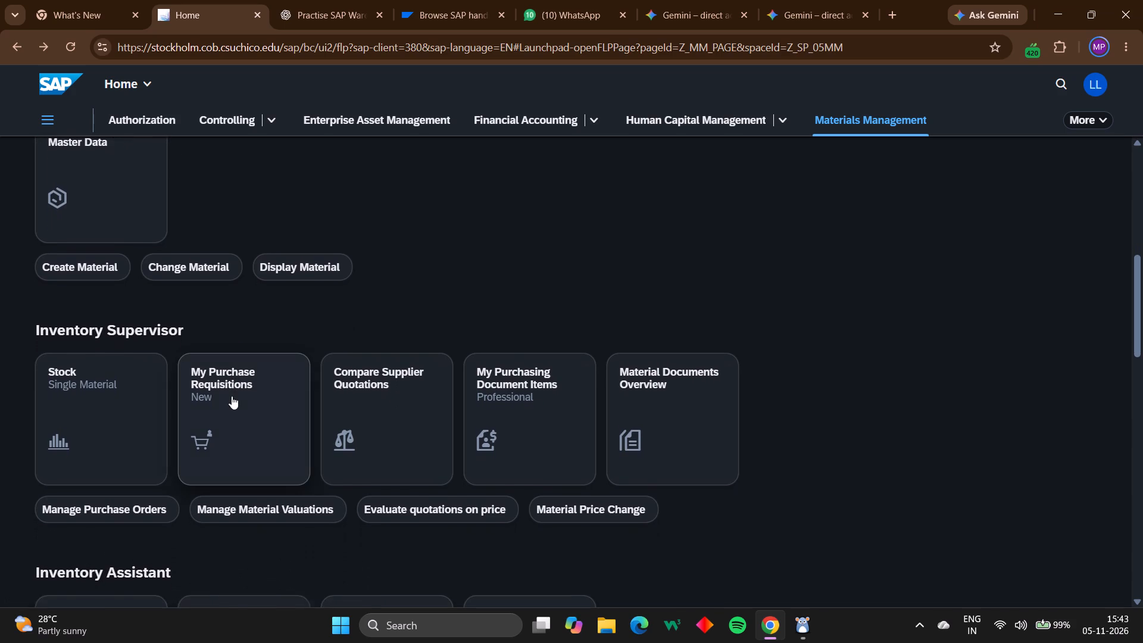
left_click(127, 400)
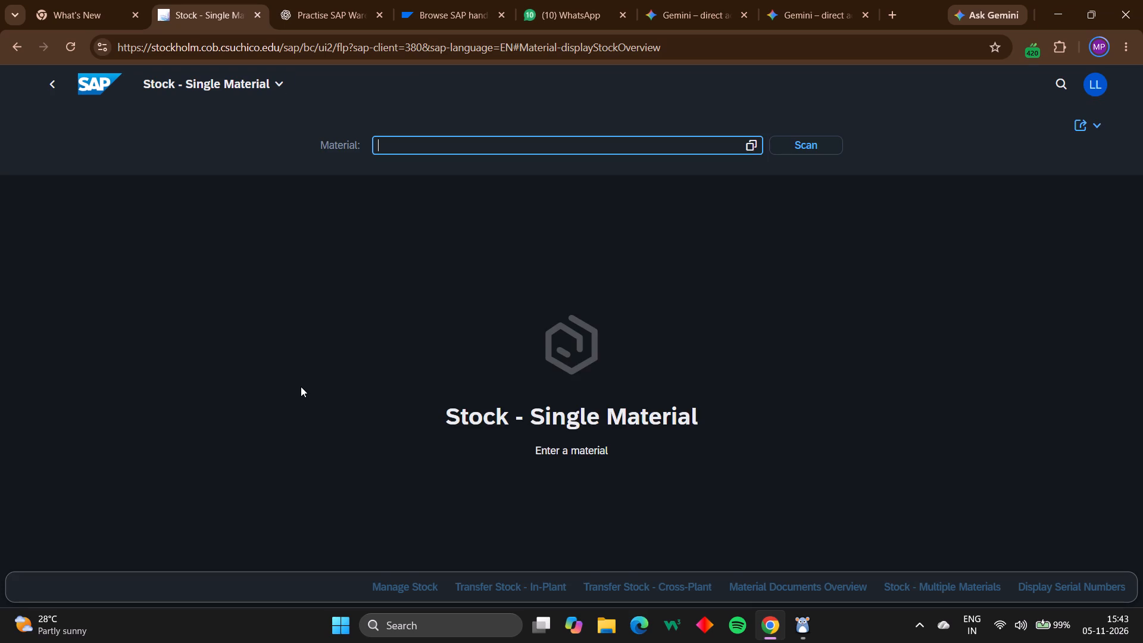
left_click(53, 82)
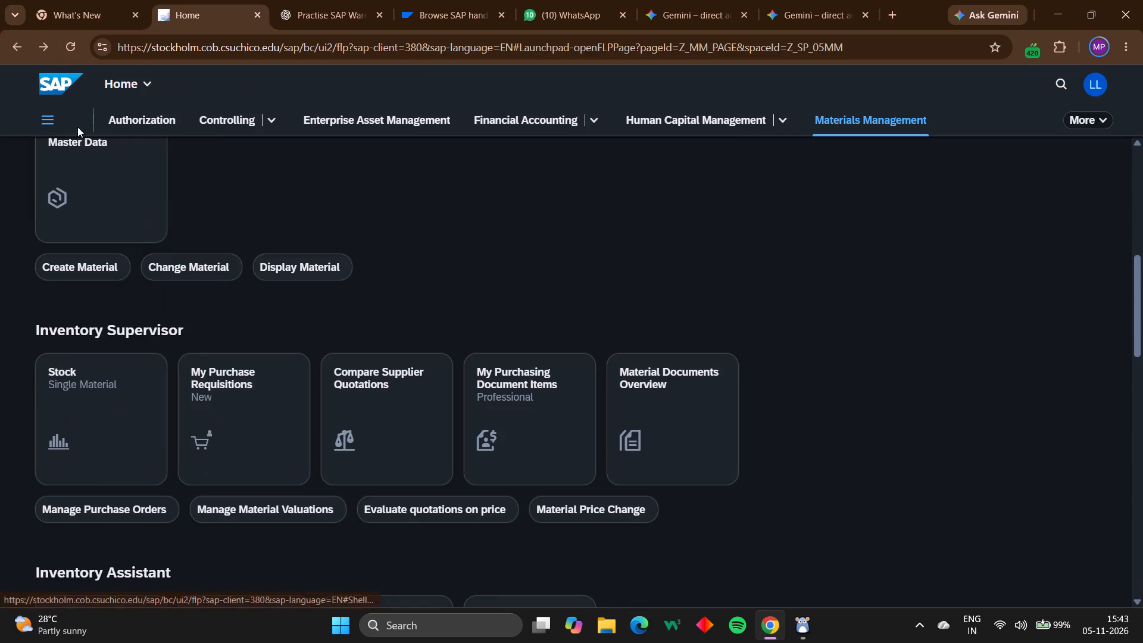
From the Purchasing Agent group on the Materials Management page, open the purchase order app to reach the Create Purchase Order screen.
scroll(178, 367, "down", 4)
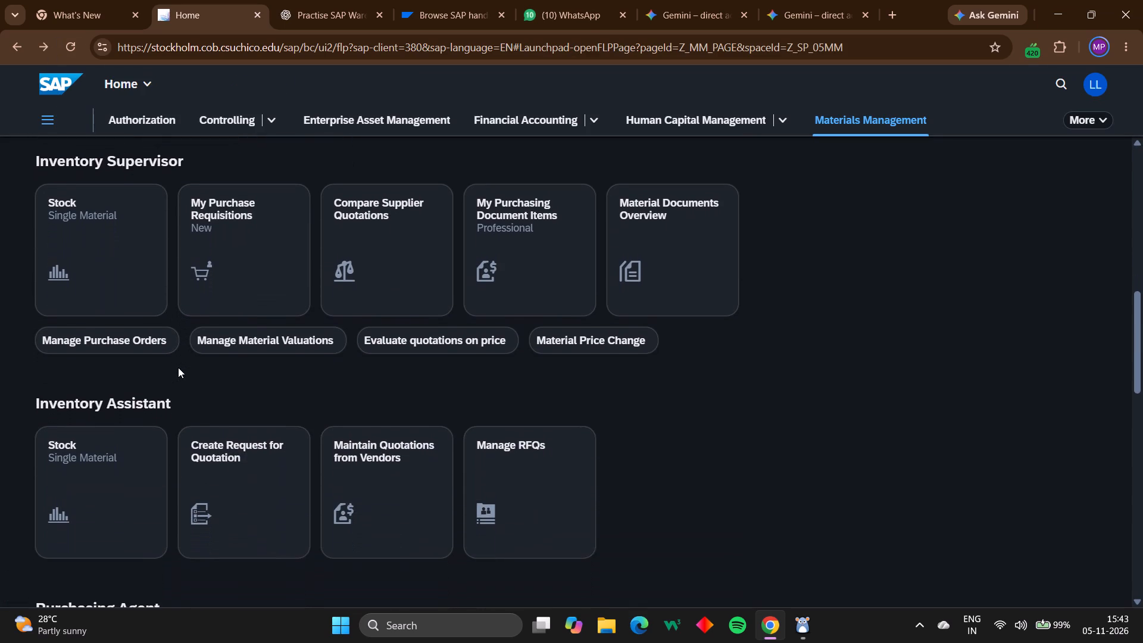
scroll(178, 367, "down", 5)
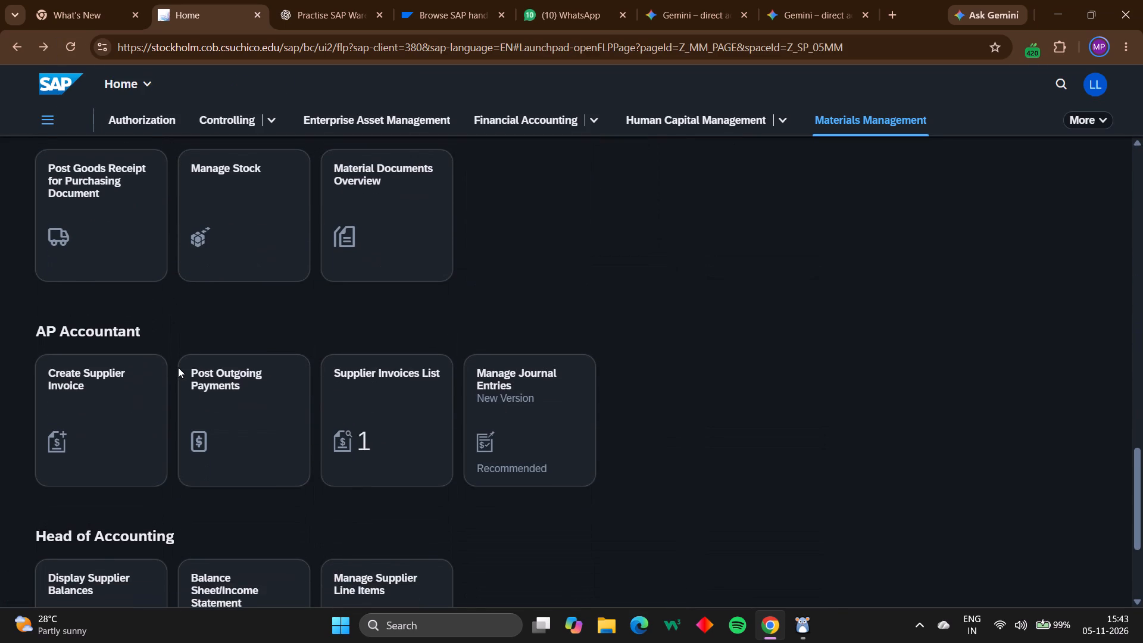
scroll(178, 367, "down", 1)
scroll(178, 367, "up", 1)
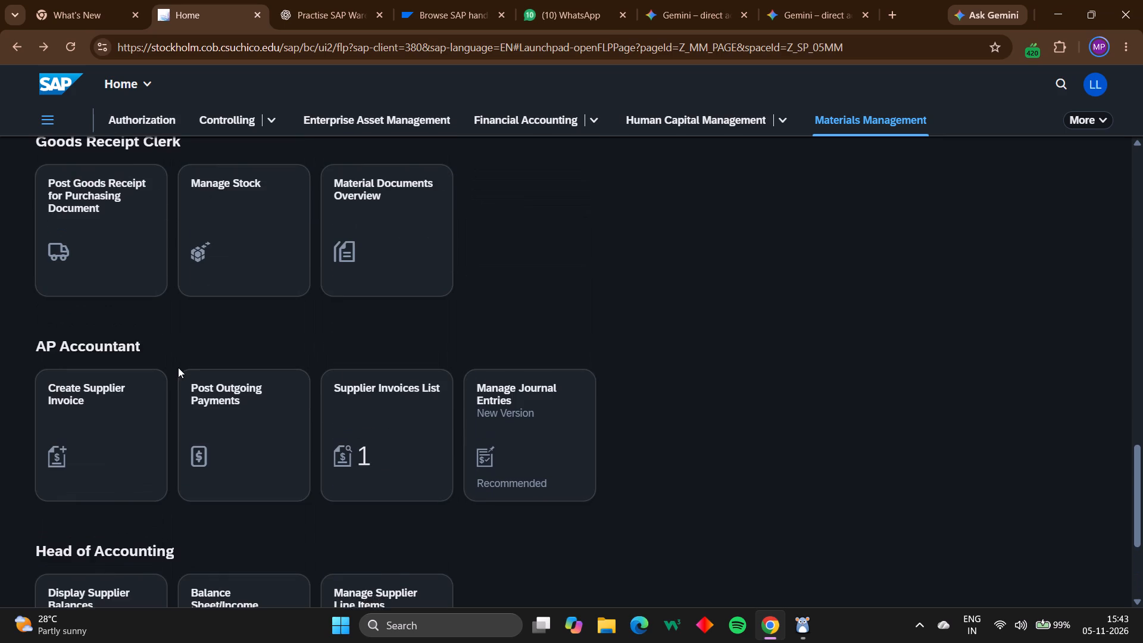
scroll(178, 367, "up", 1)
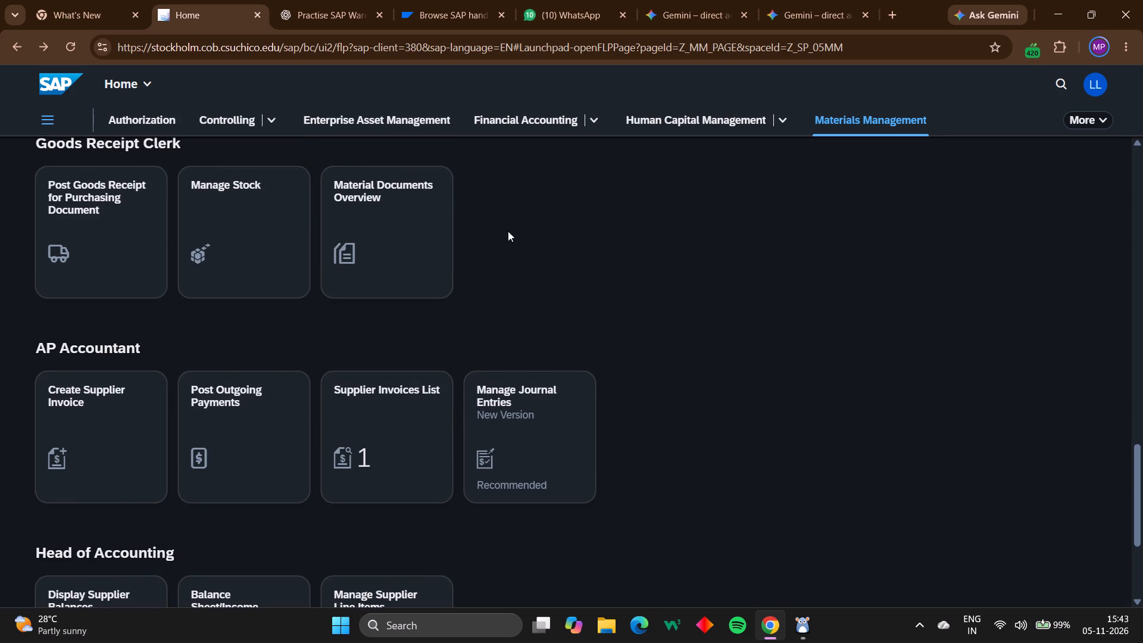
scroll(493, 220, "up", 4)
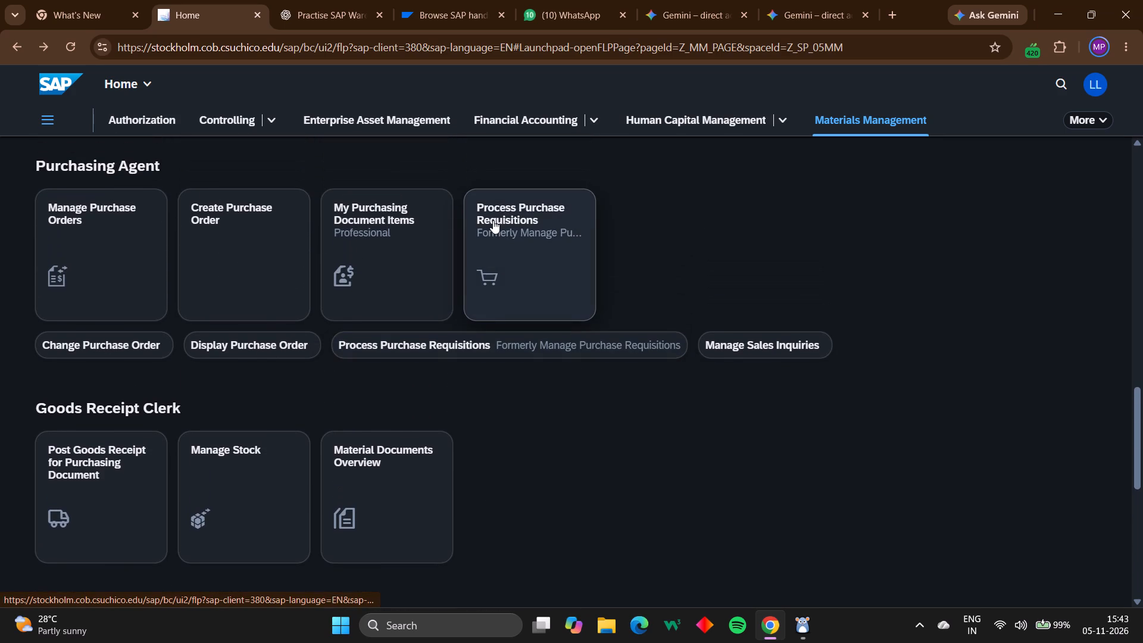
scroll(414, 171, "up", 1)
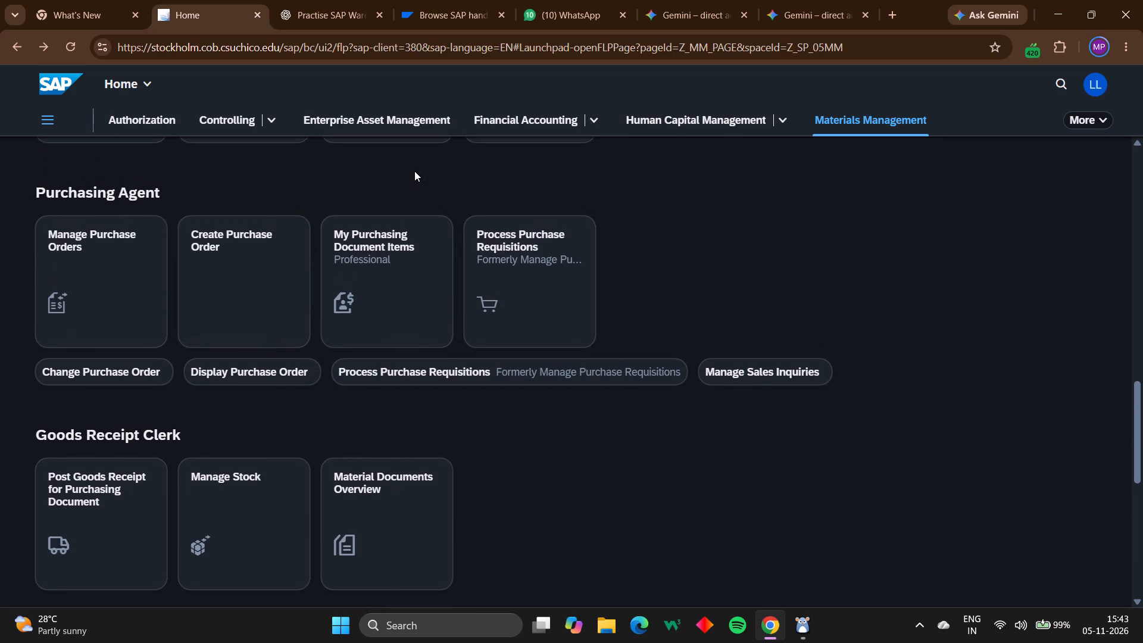
left_click(105, 251)
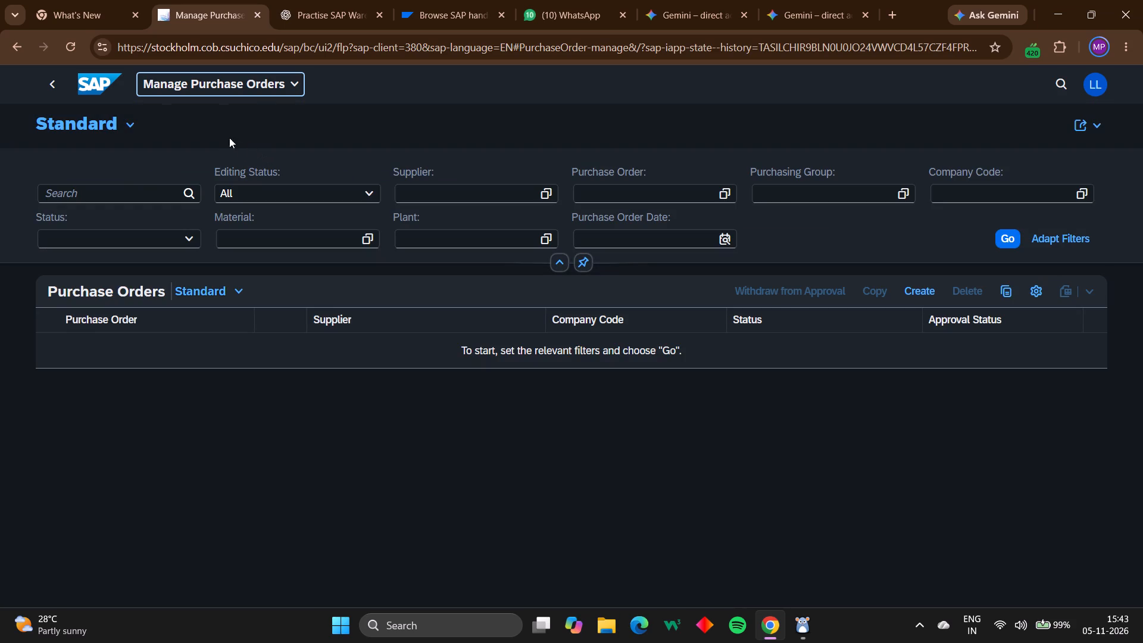
Leave Manage Purchase Orders for the Materials Management page and look back through its app groups up to Contract Manager.
left_click(52, 85)
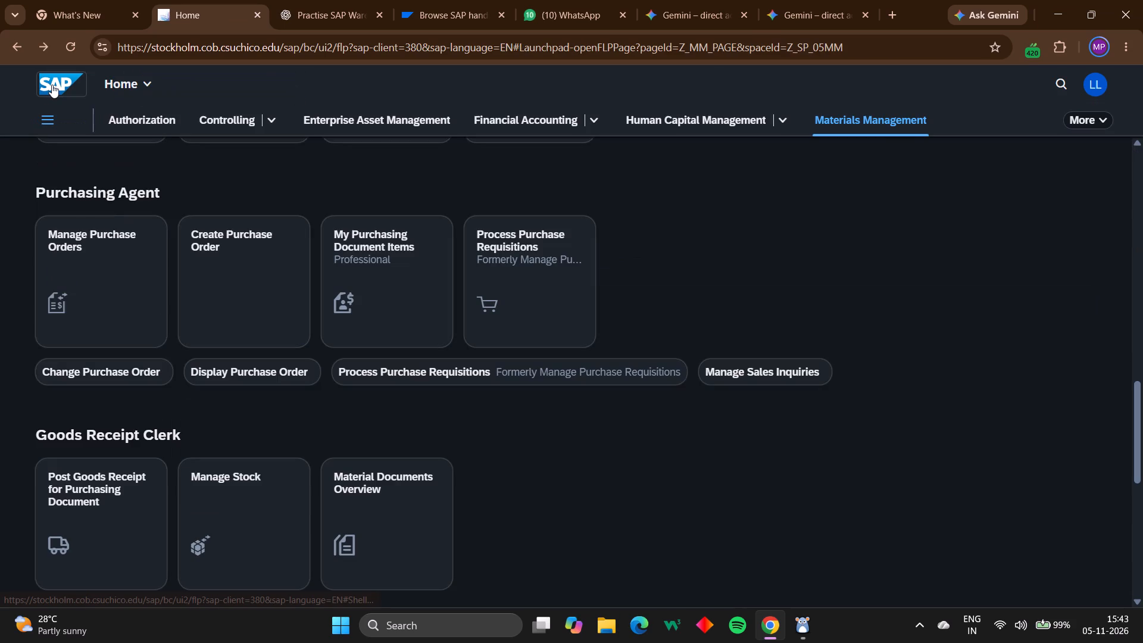
scroll(126, 183, "up", 5)
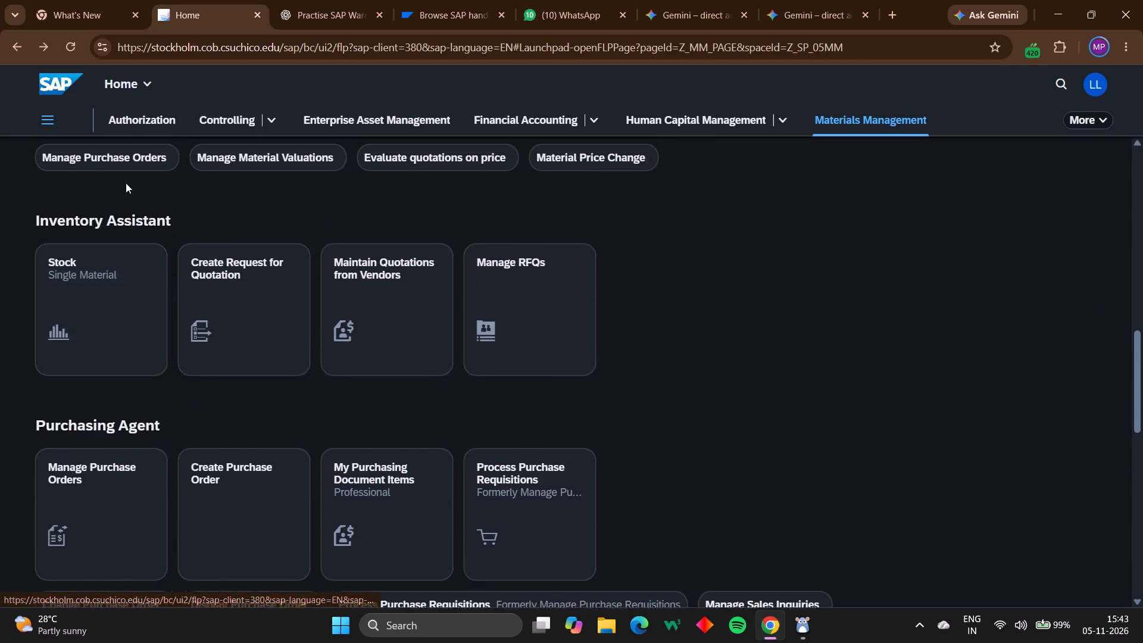
scroll(126, 183, "up", 5)
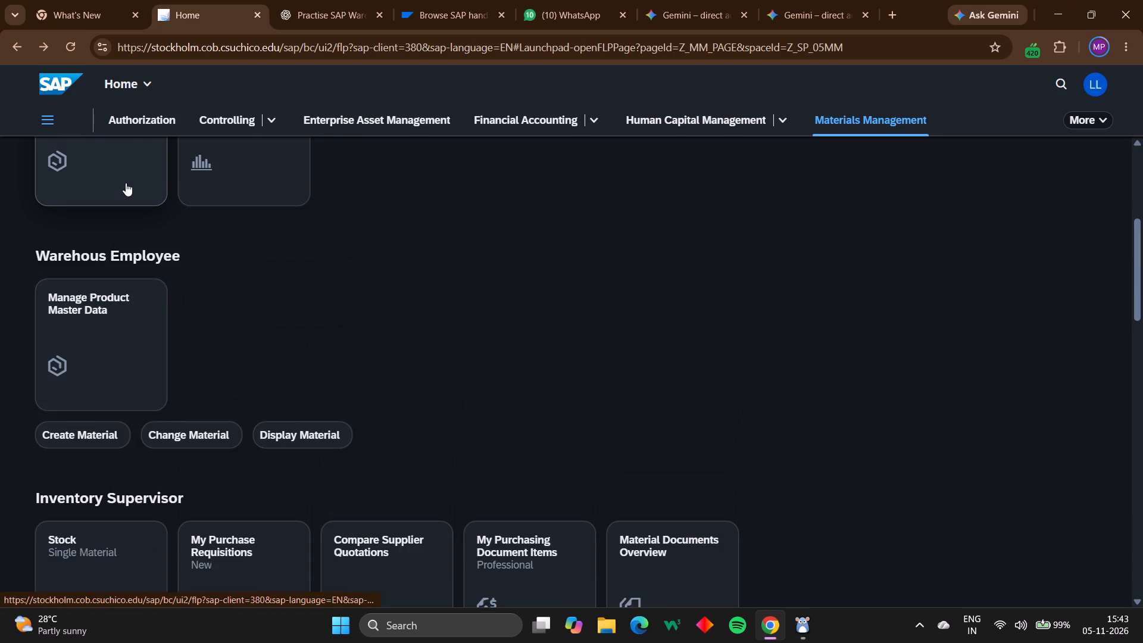
scroll(126, 183, "up", 4)
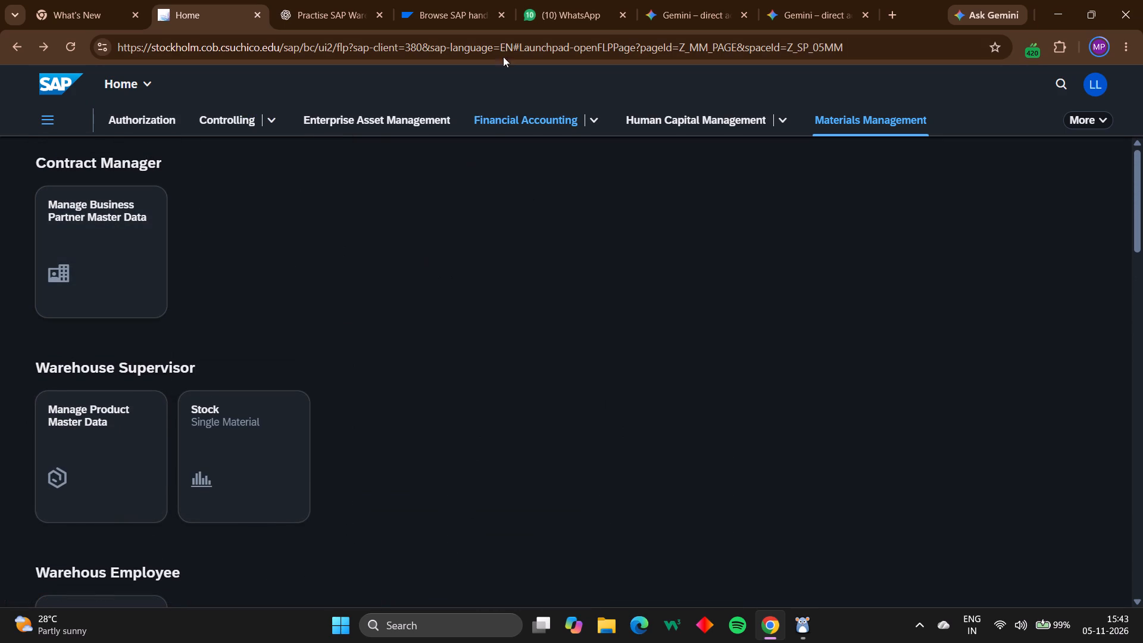
Close the browser tab for browsing SAP hands-on content.
left_click(499, 15)
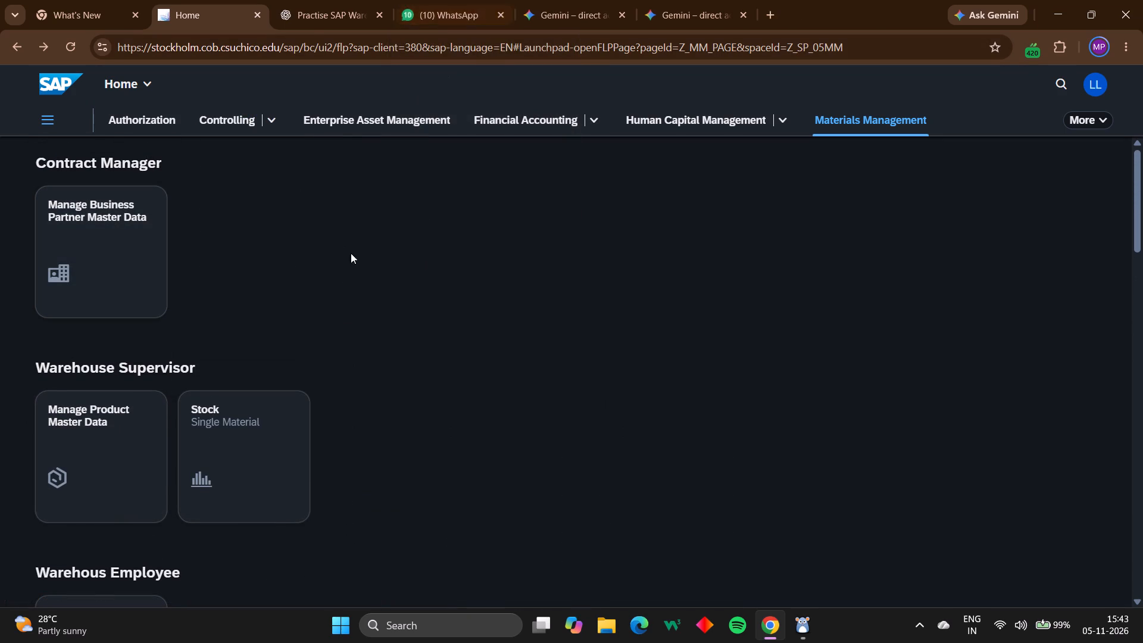
Open the Create Purchase Order app from the Purchasing Agent group on the Materials Management page.
scroll(344, 272, "down", 9)
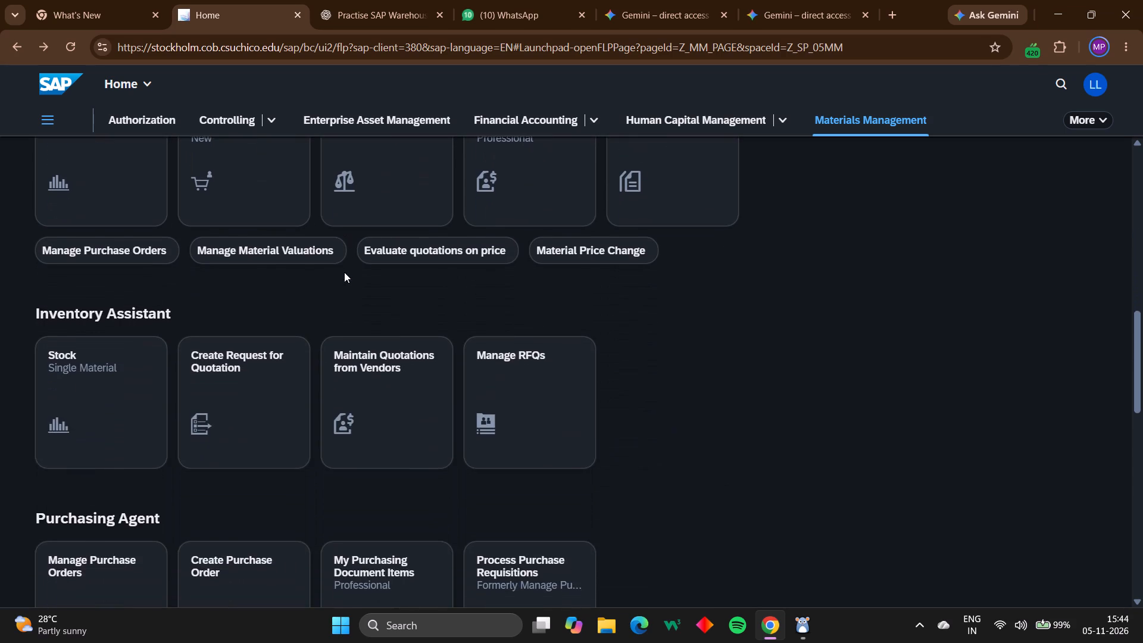
scroll(344, 272, "down", 3)
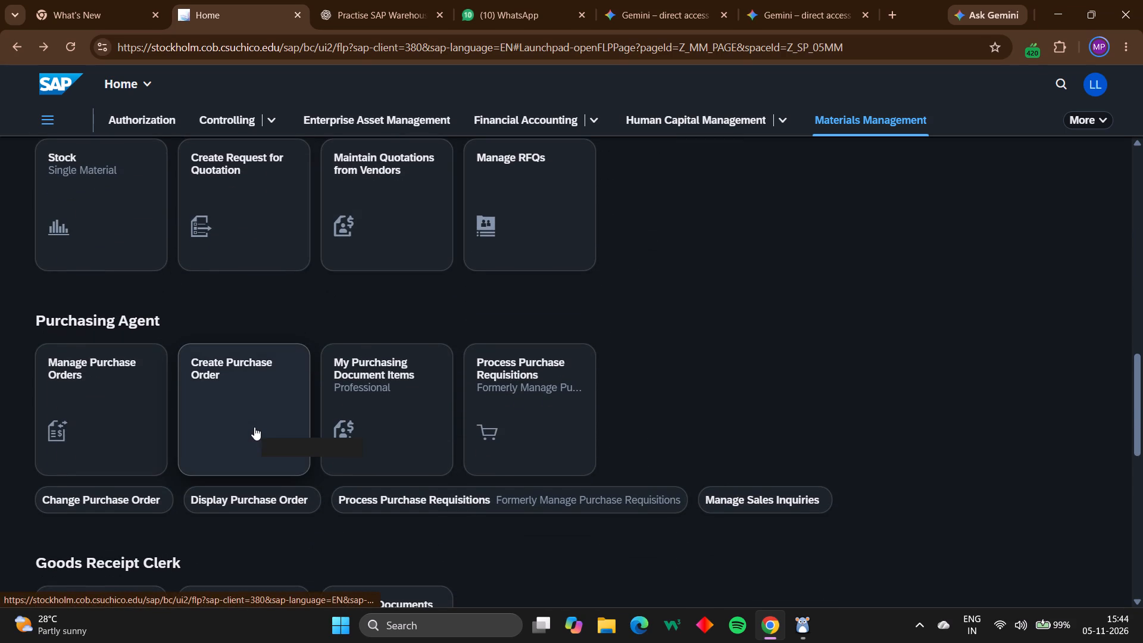
left_click(254, 427)
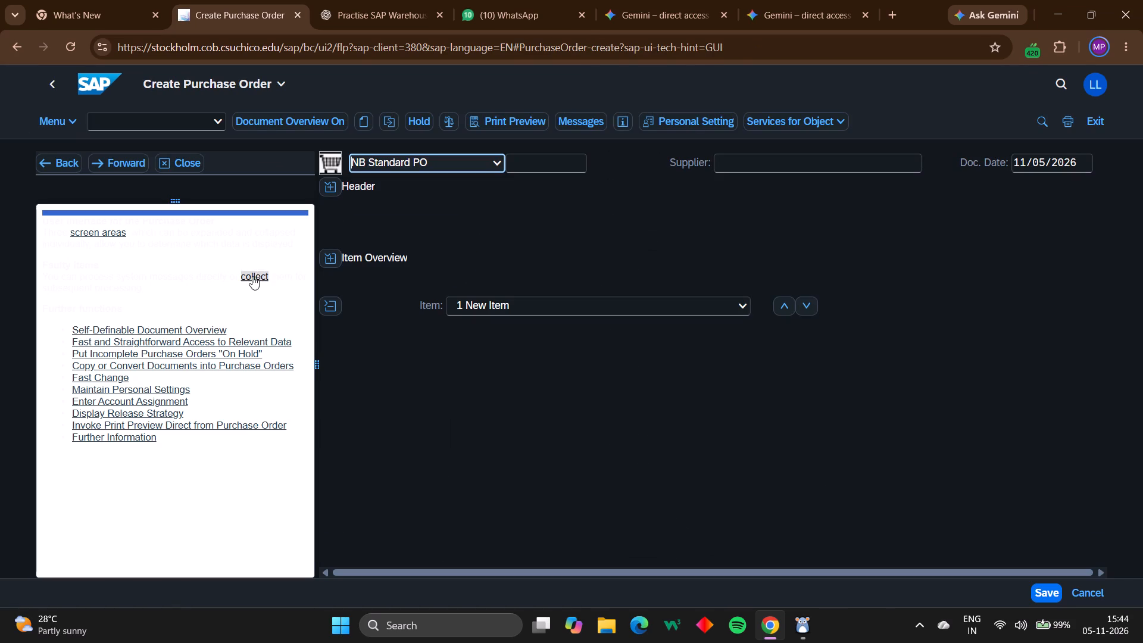
Open the "collect" topic in the help text beside the purchase order form.
left_click_drag(255, 282, 255, 276)
left_click(255, 276)
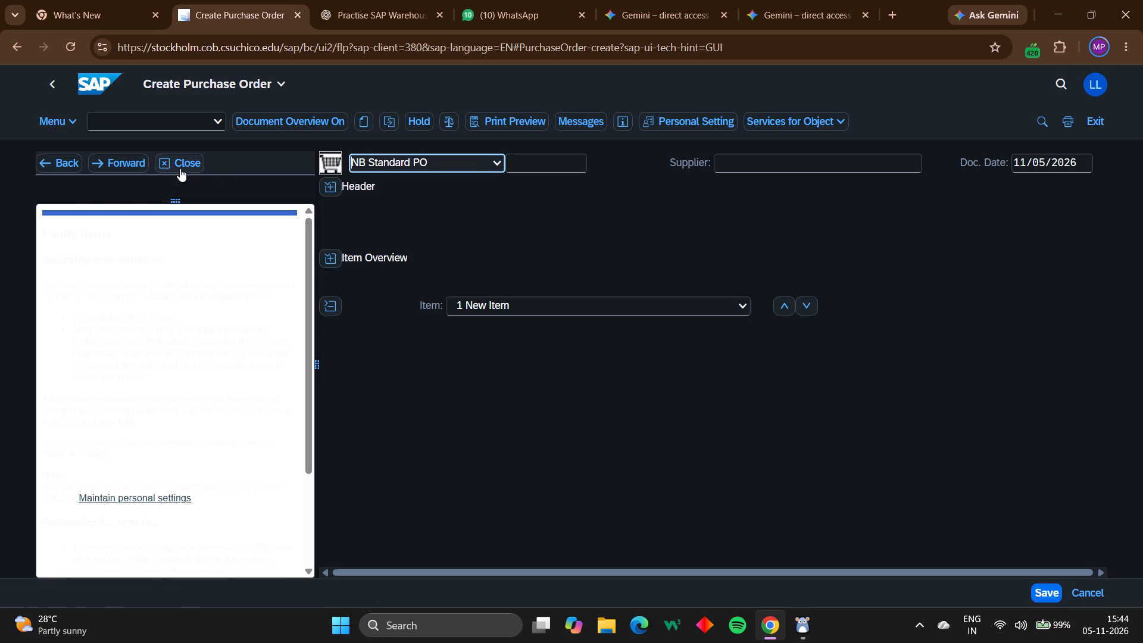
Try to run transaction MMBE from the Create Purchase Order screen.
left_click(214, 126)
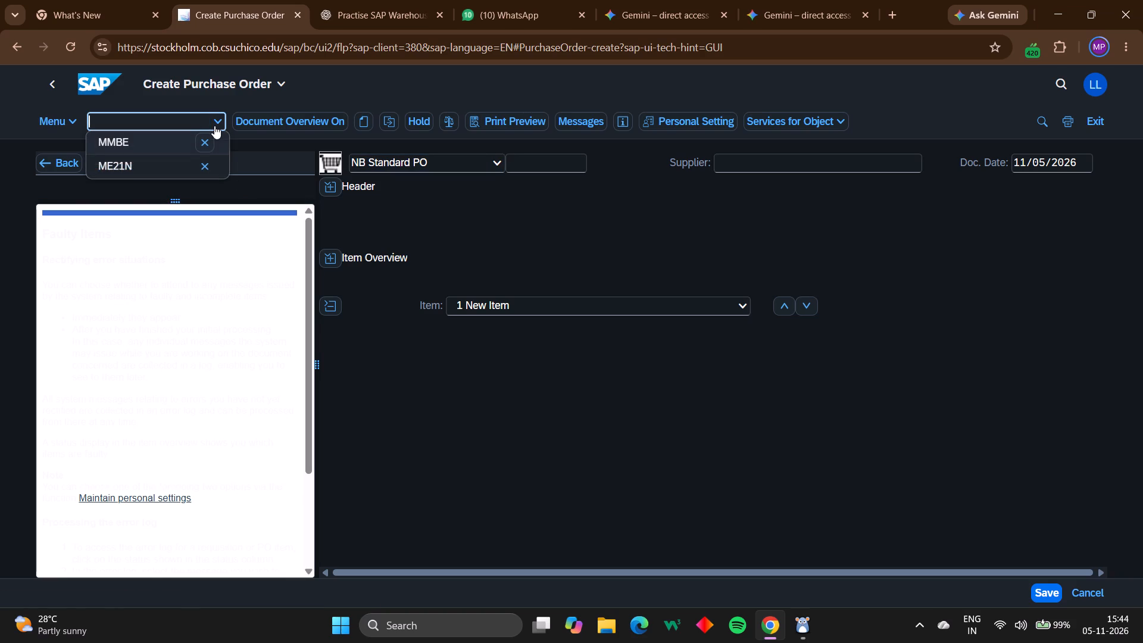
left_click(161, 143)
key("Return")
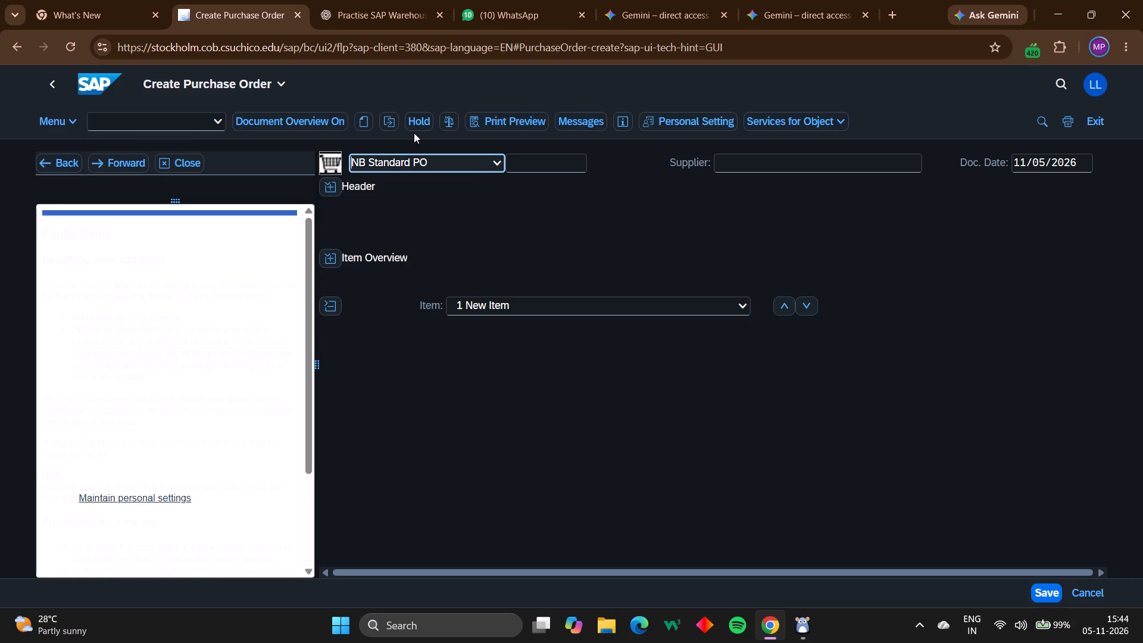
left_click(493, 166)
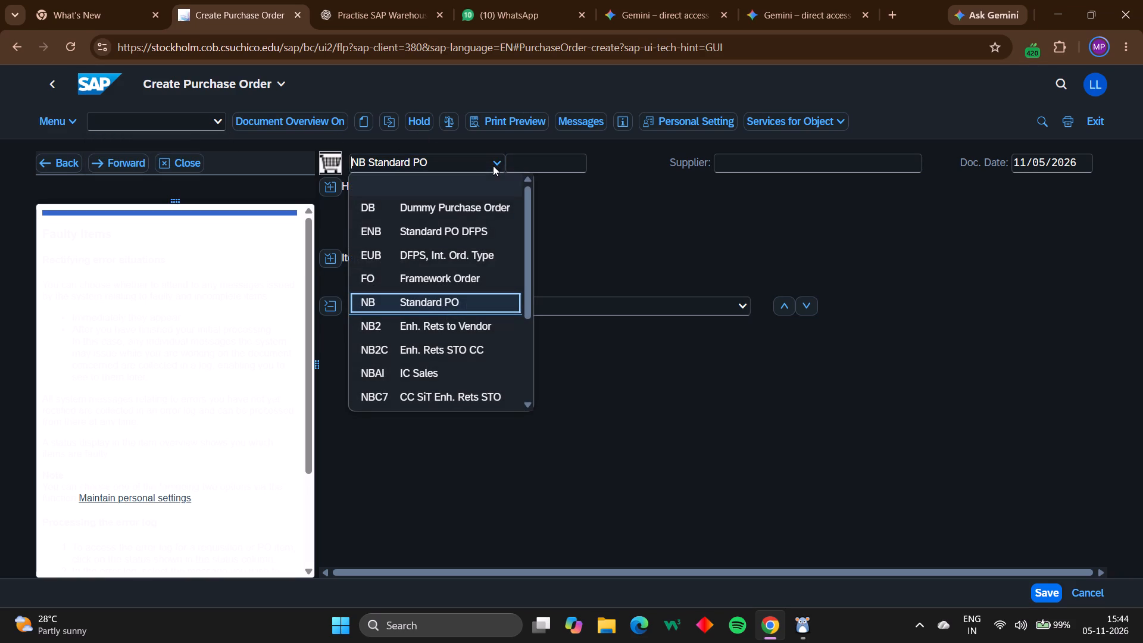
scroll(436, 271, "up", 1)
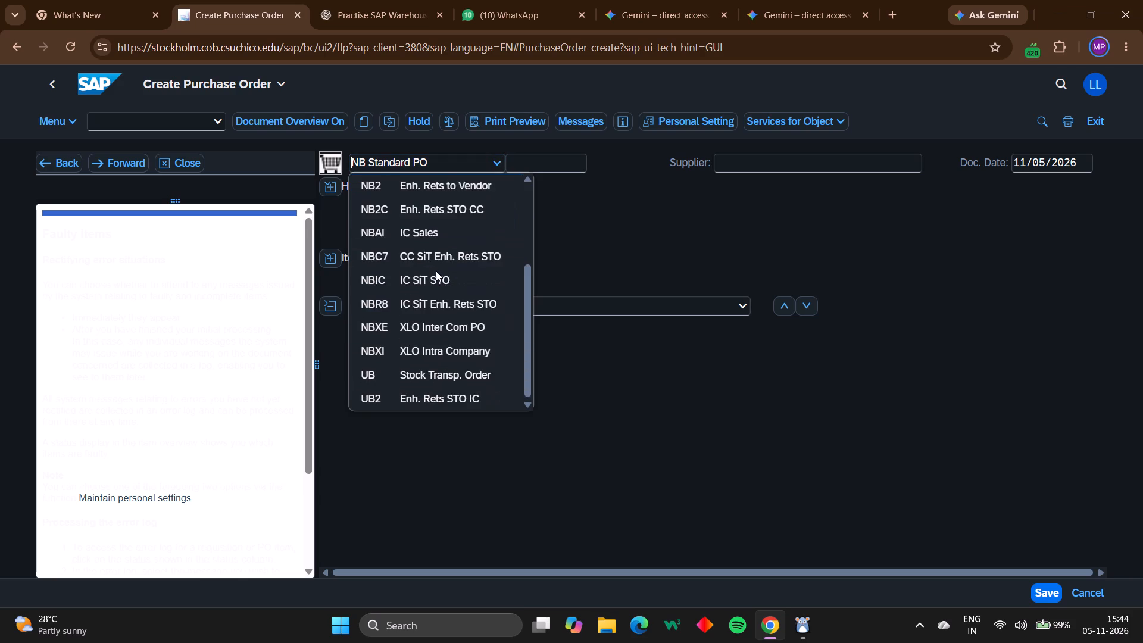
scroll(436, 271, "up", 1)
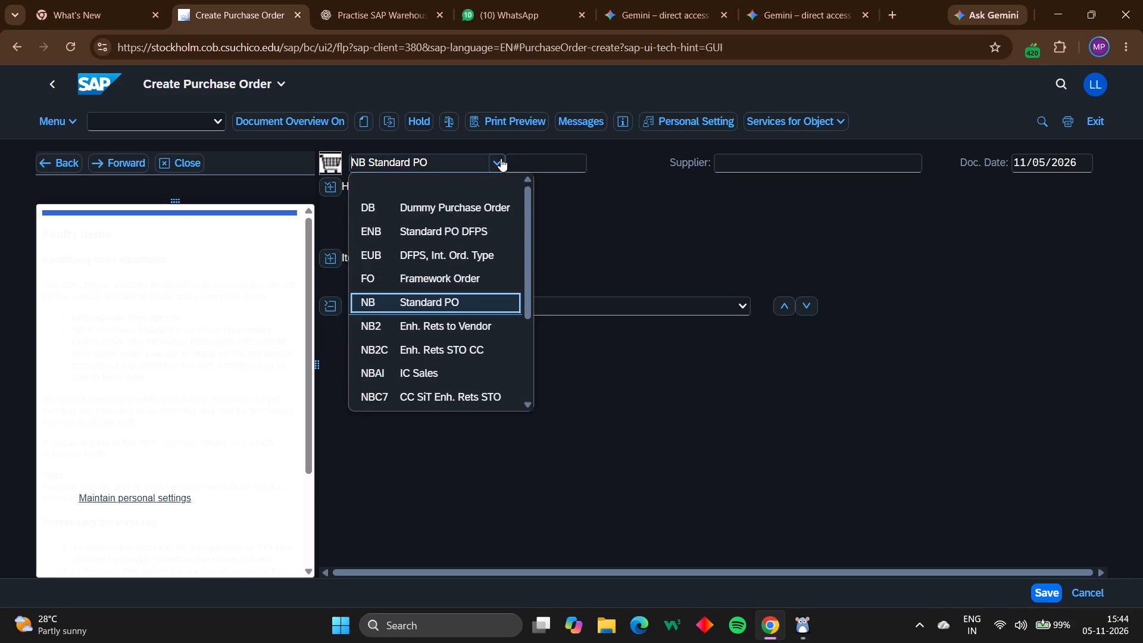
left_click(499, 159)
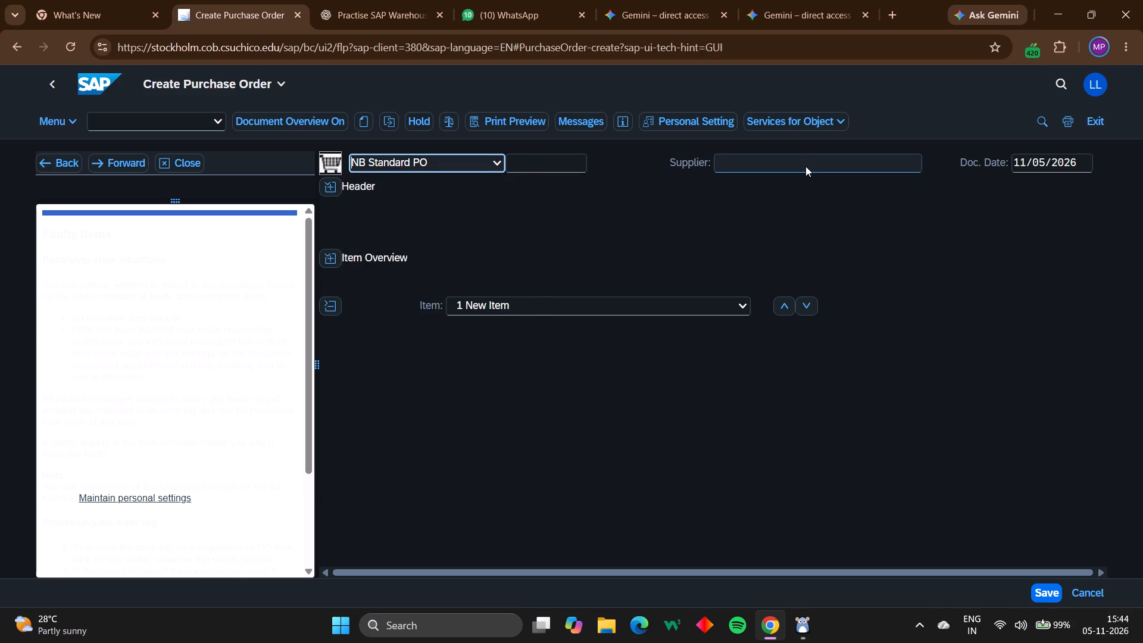
Enter 103122 as the supplier of the new standard purchase order.
left_click(805, 166)
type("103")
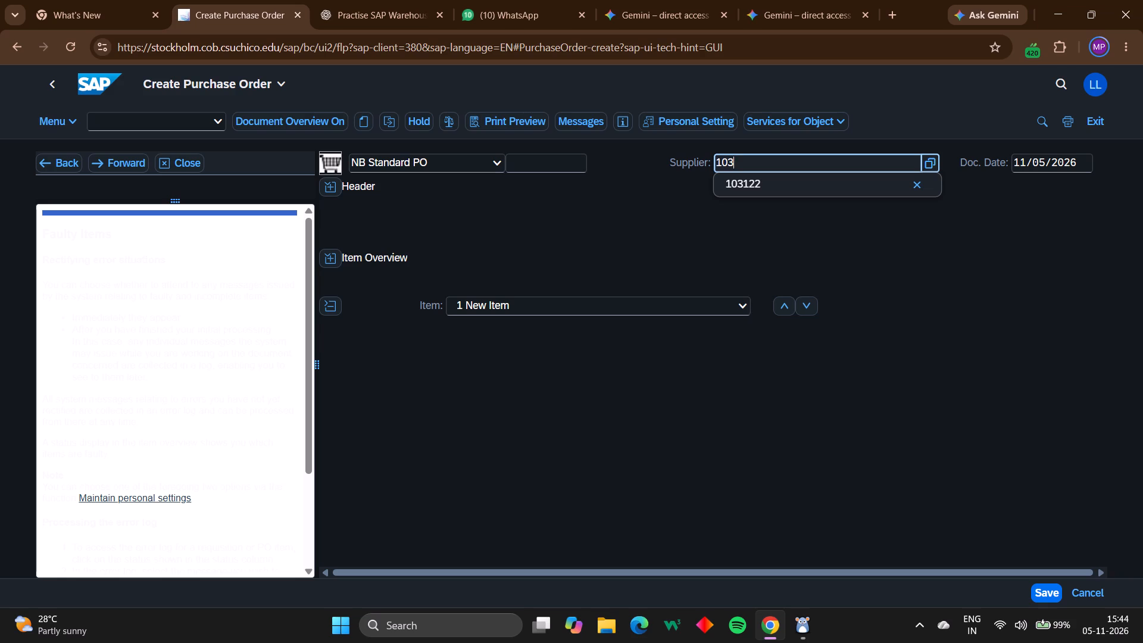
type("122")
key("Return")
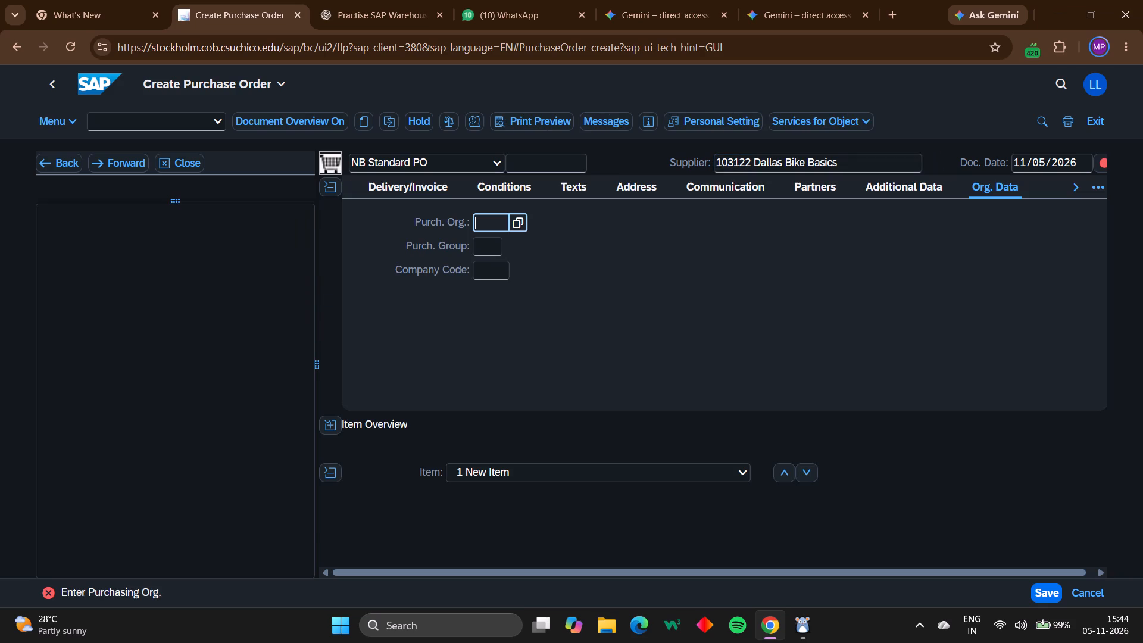
Fill in the organizational data with purchasing organization US00, purchasing group N00 (North America) and company code USOO.
left_click(489, 224)
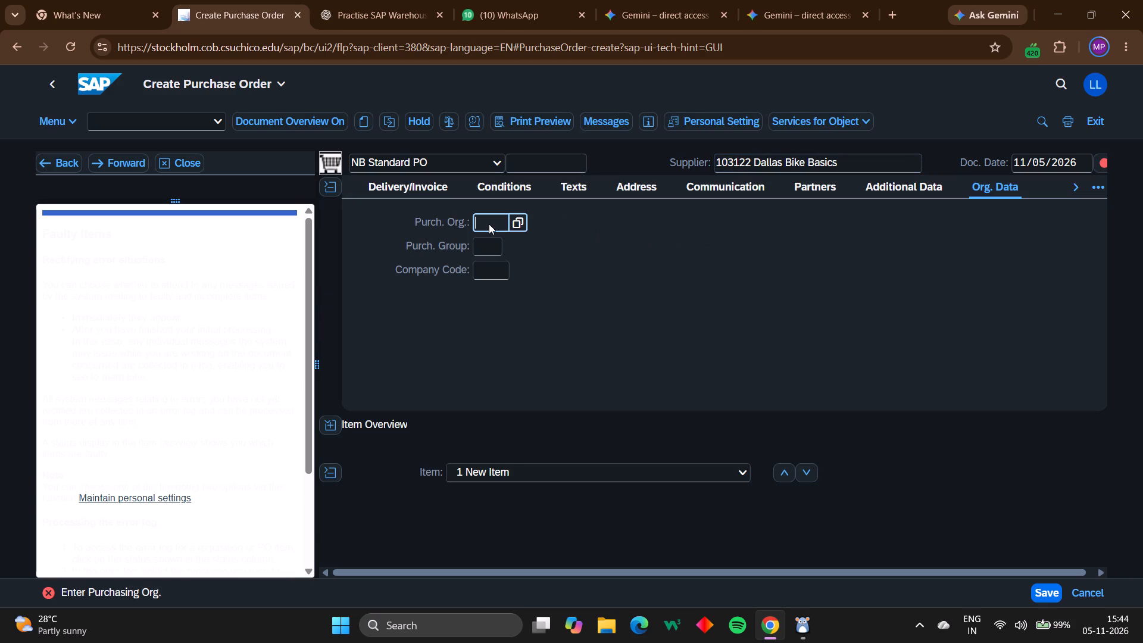
key("u")
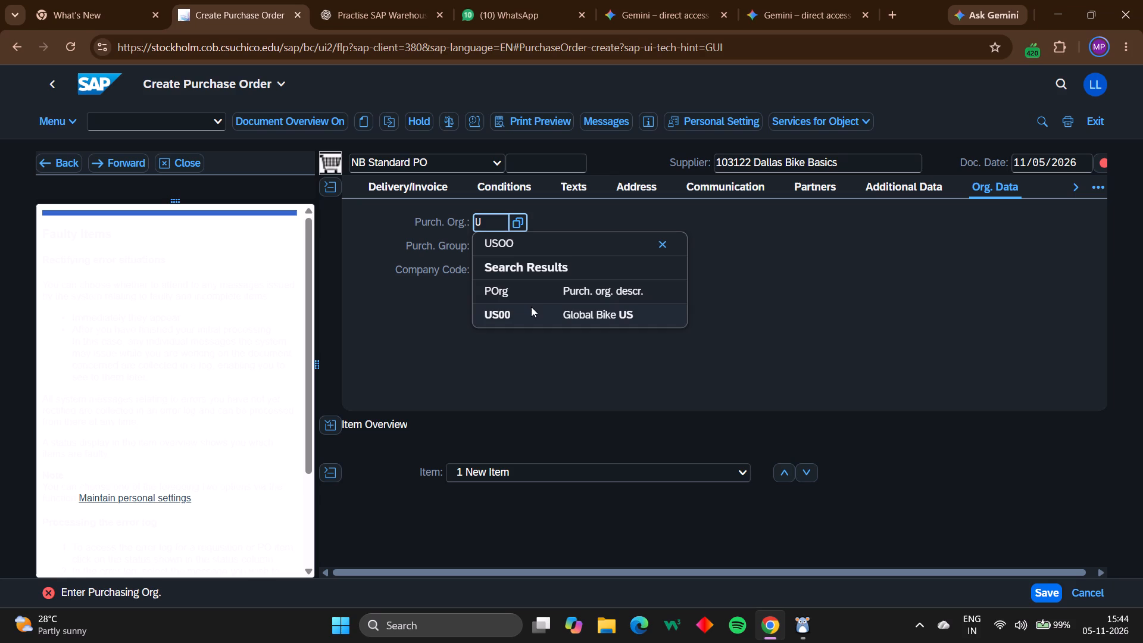
left_click(531, 307)
left_click(483, 245)
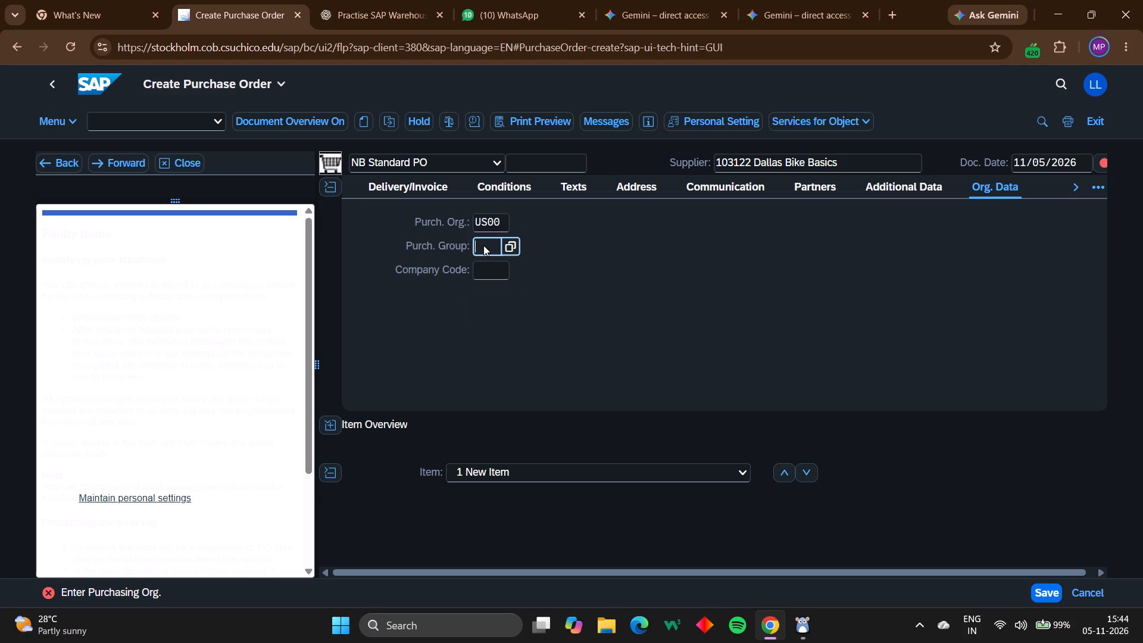
left_click_drag(512, 257, 496, 245)
left_click(496, 245)
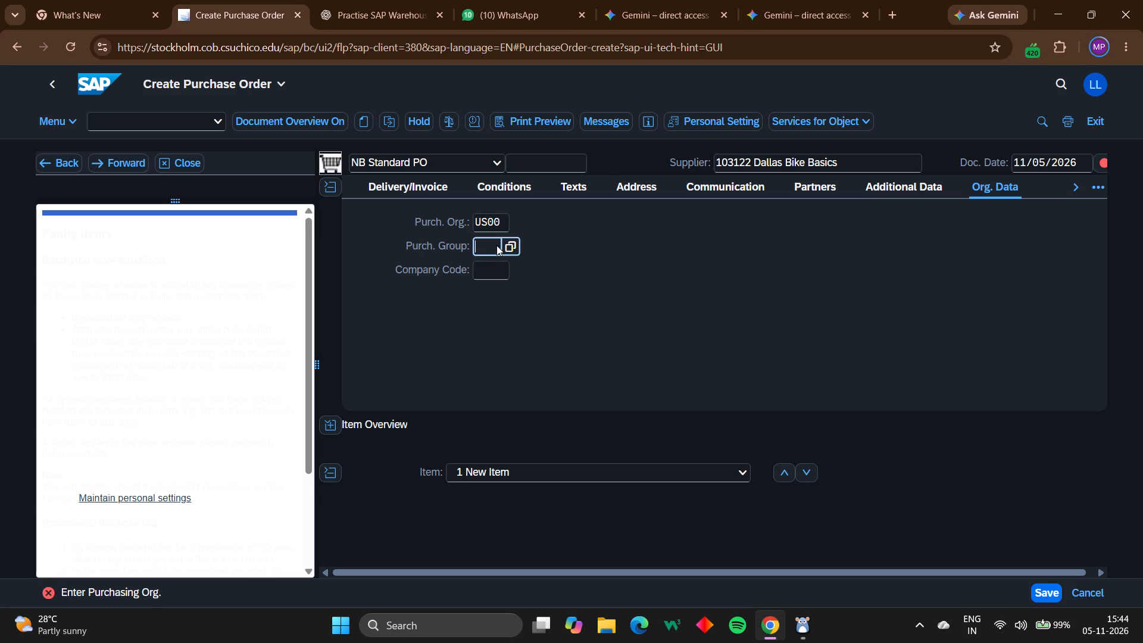
left_click(504, 246)
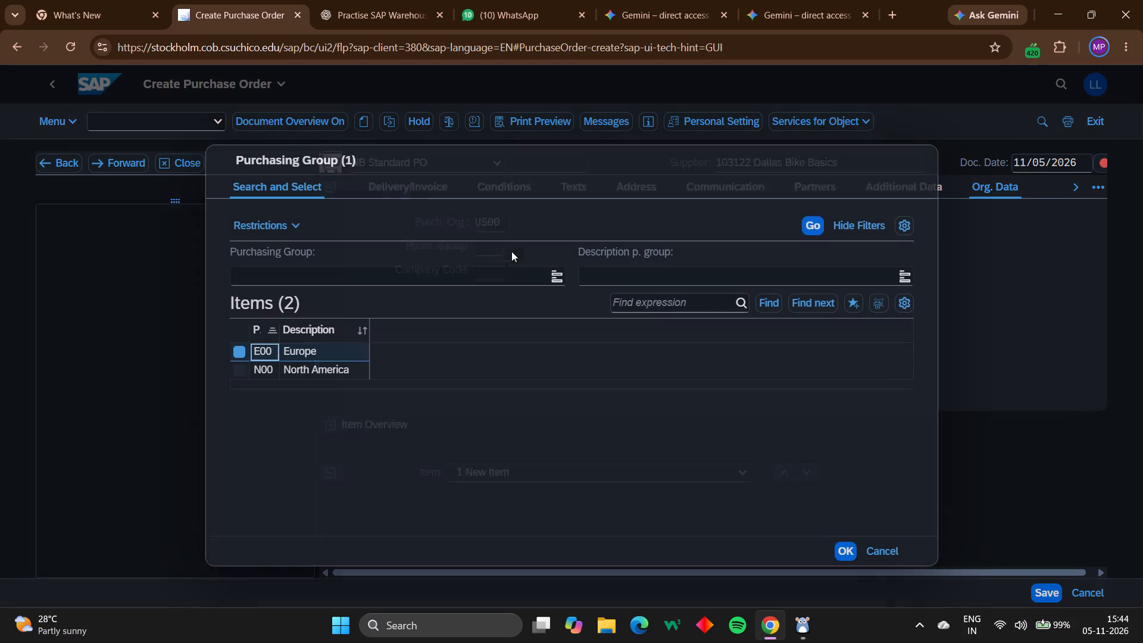
left_click(335, 370)
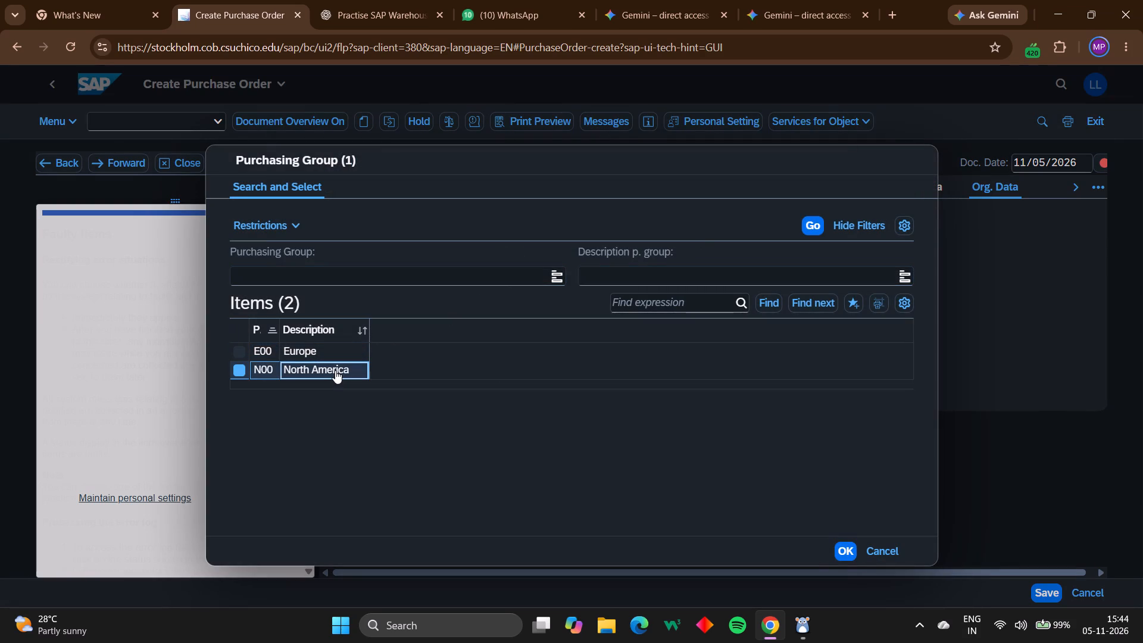
left_click(844, 544)
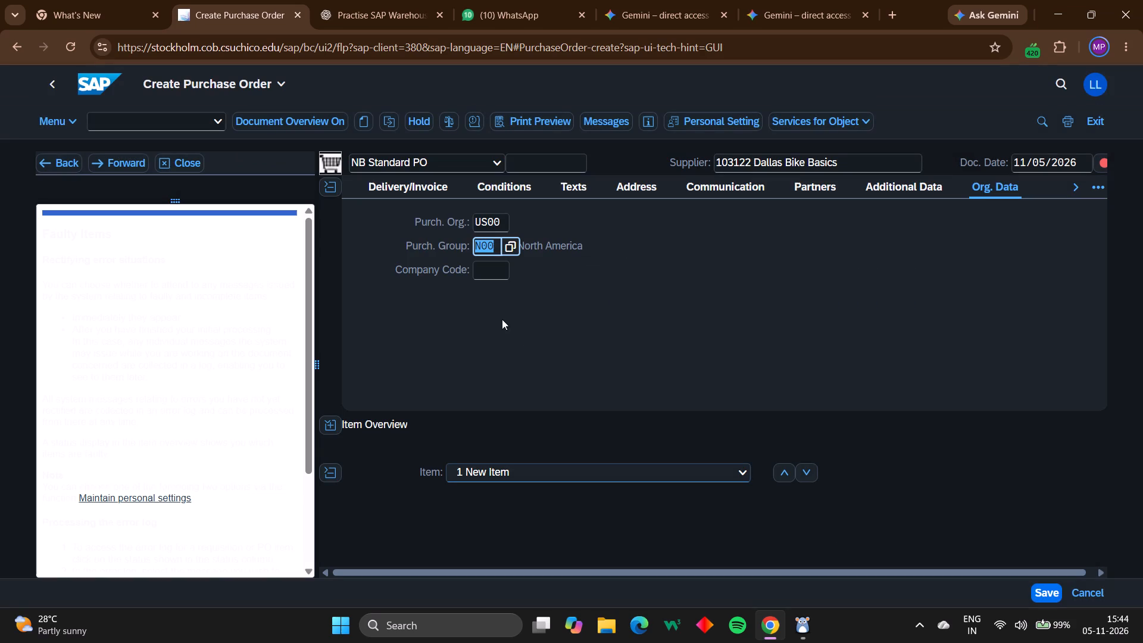
double_click(490, 263)
type("US")
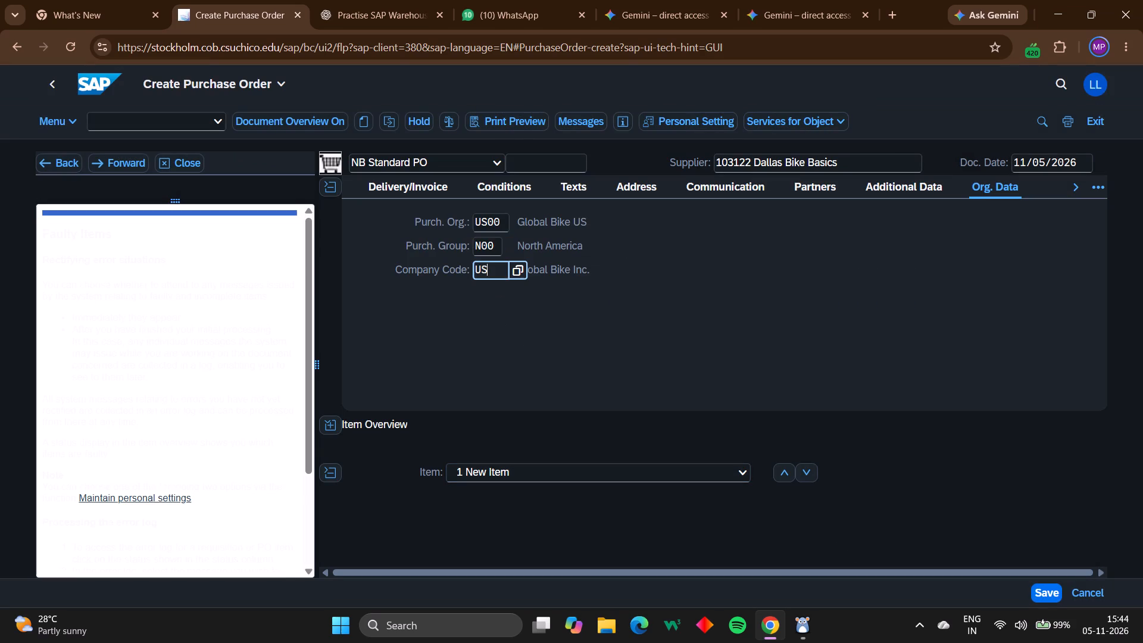
type("OO")
Expand the item overview and enter material KPAD1122 in the first item line.
left_click(333, 424)
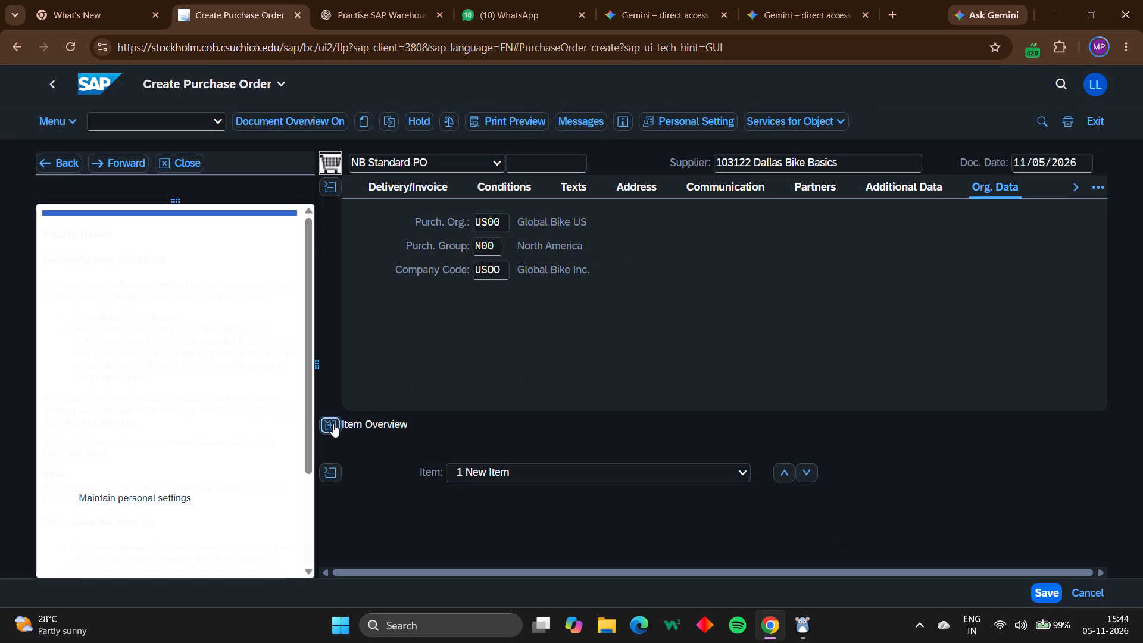
left_click(403, 441)
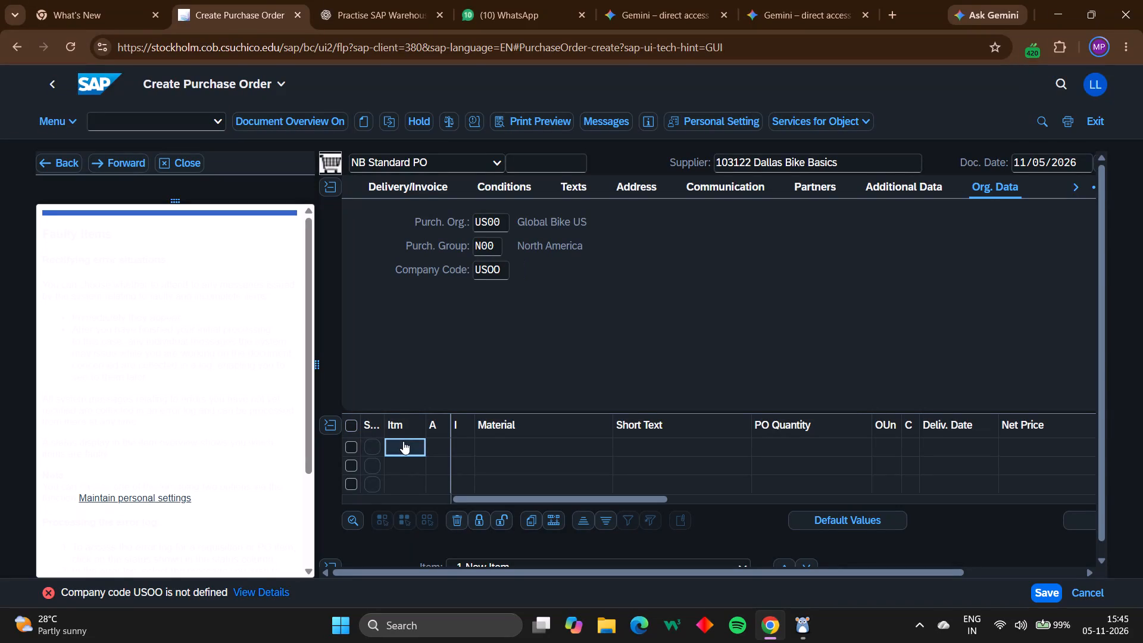
left_click(488, 451)
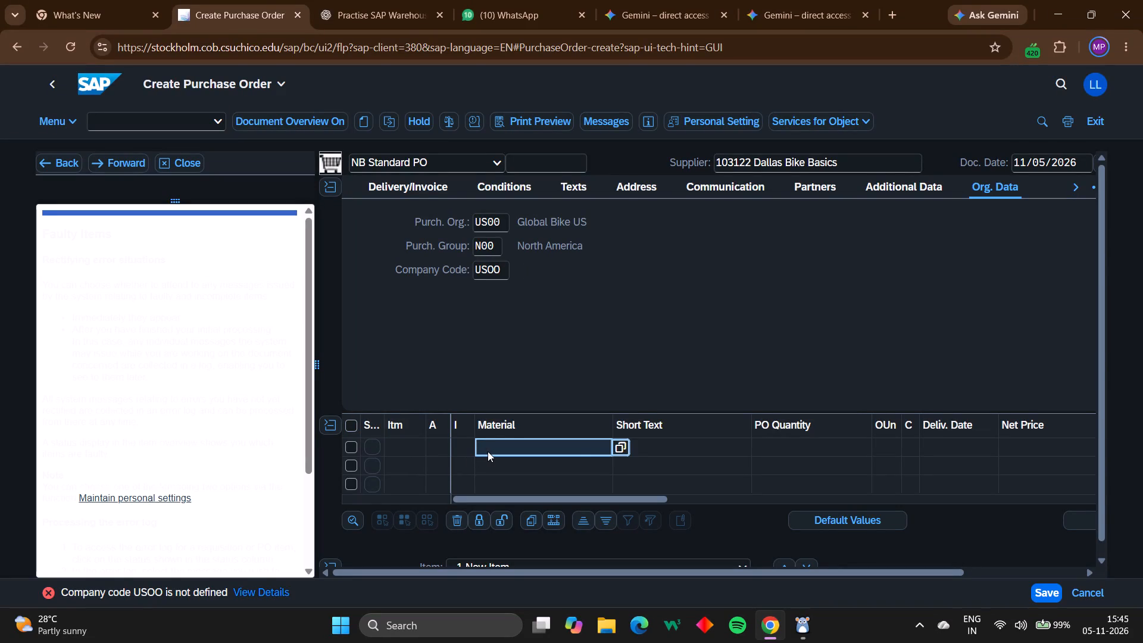
left_click(619, 450)
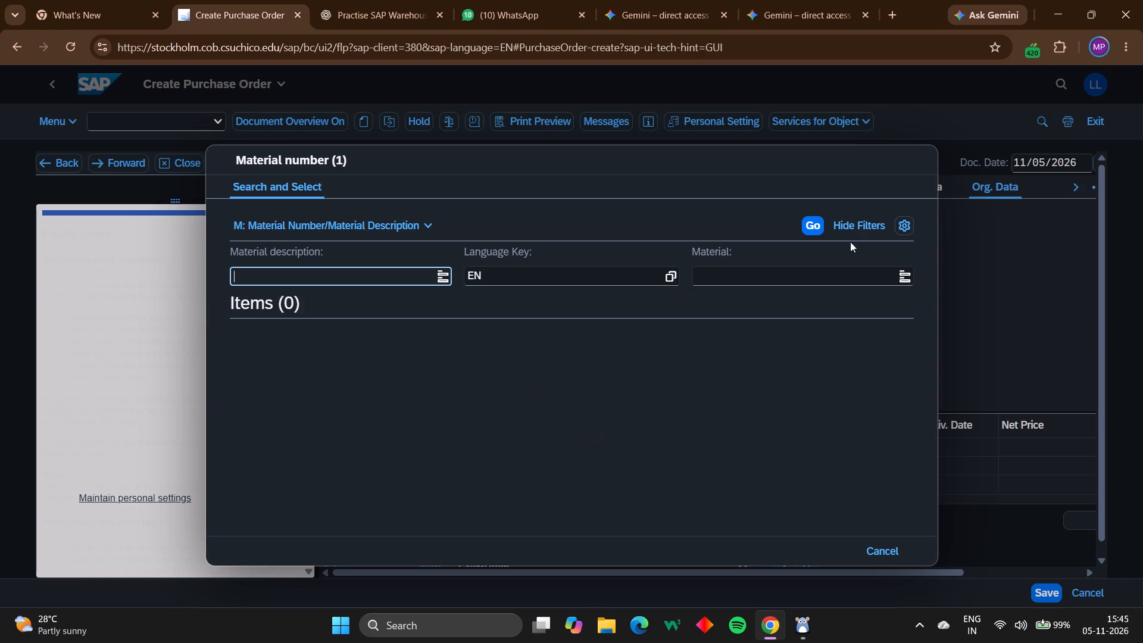
left_click(876, 557)
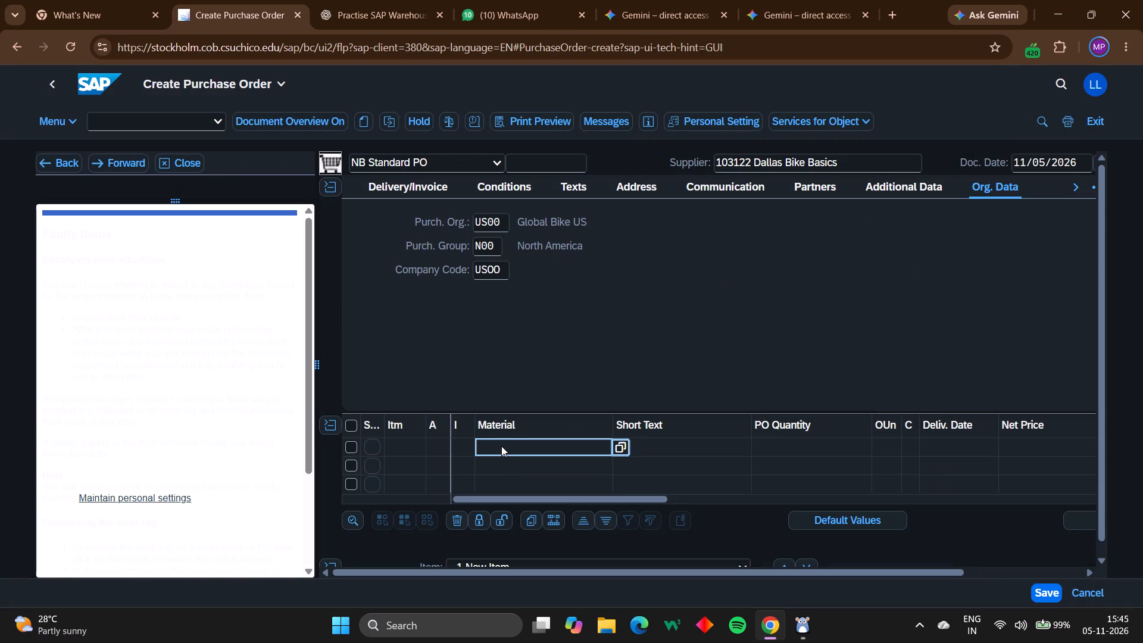
key("k")
type("PAD")
key("1")
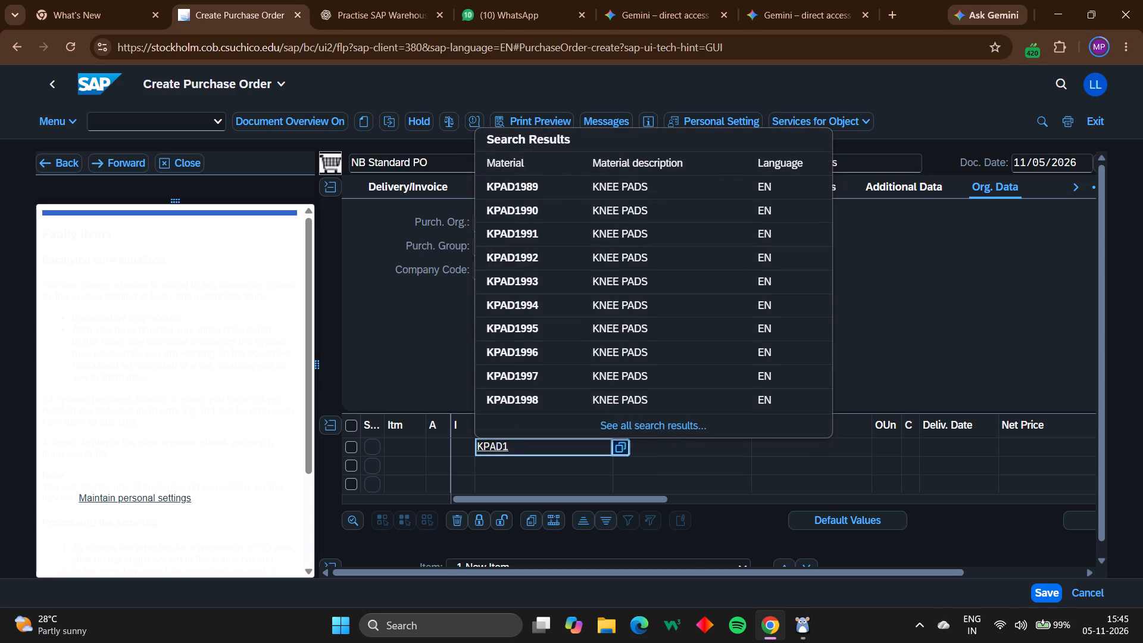
key("1")
type("22")
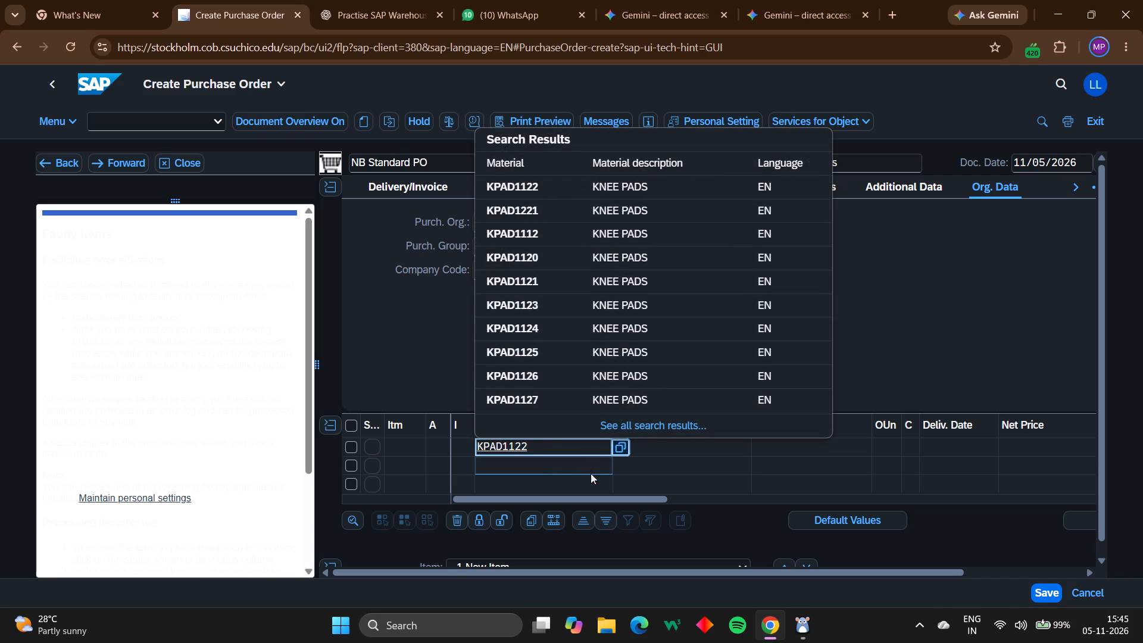
left_click(664, 449)
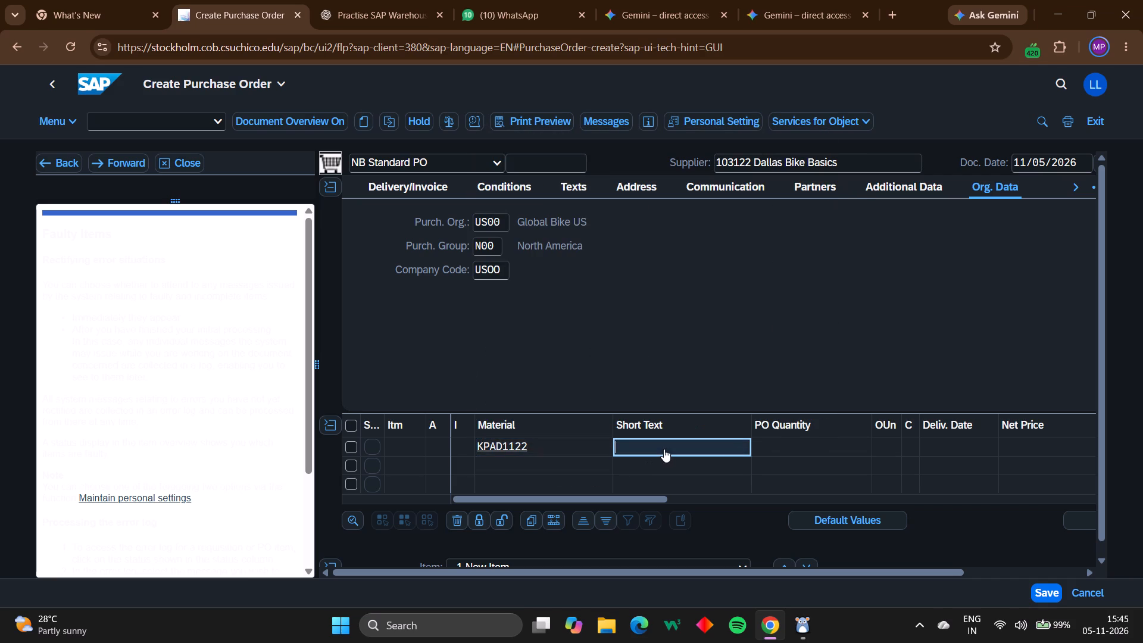
Clear the item number and the short text of the KPAD1122 item line.
scroll(822, 442, "left", 1)
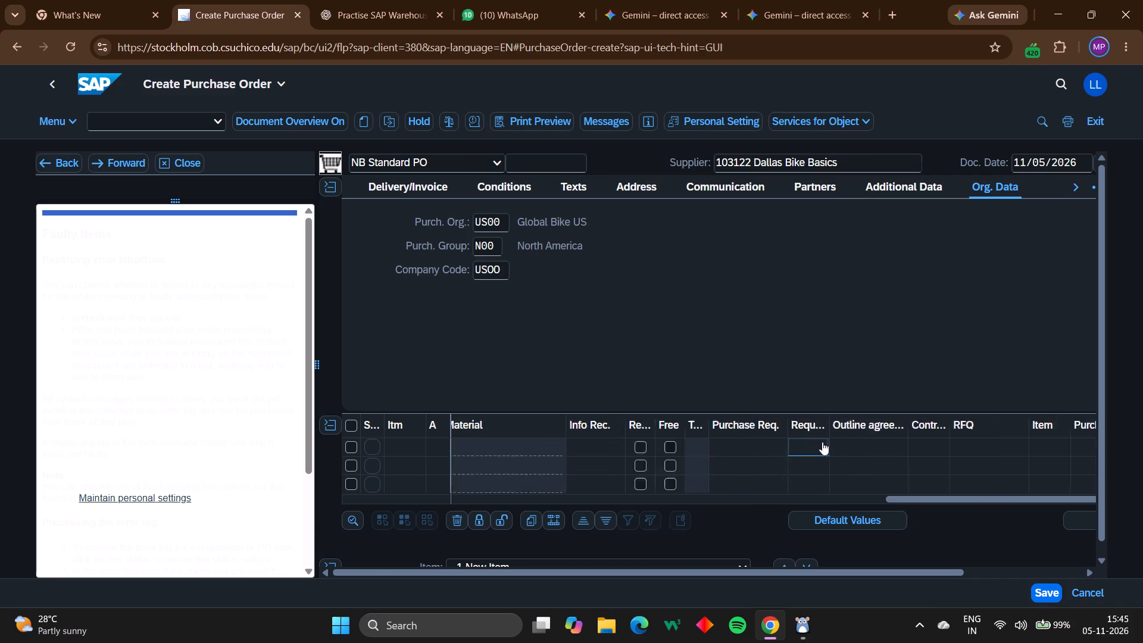
scroll(822, 442, "left", 1)
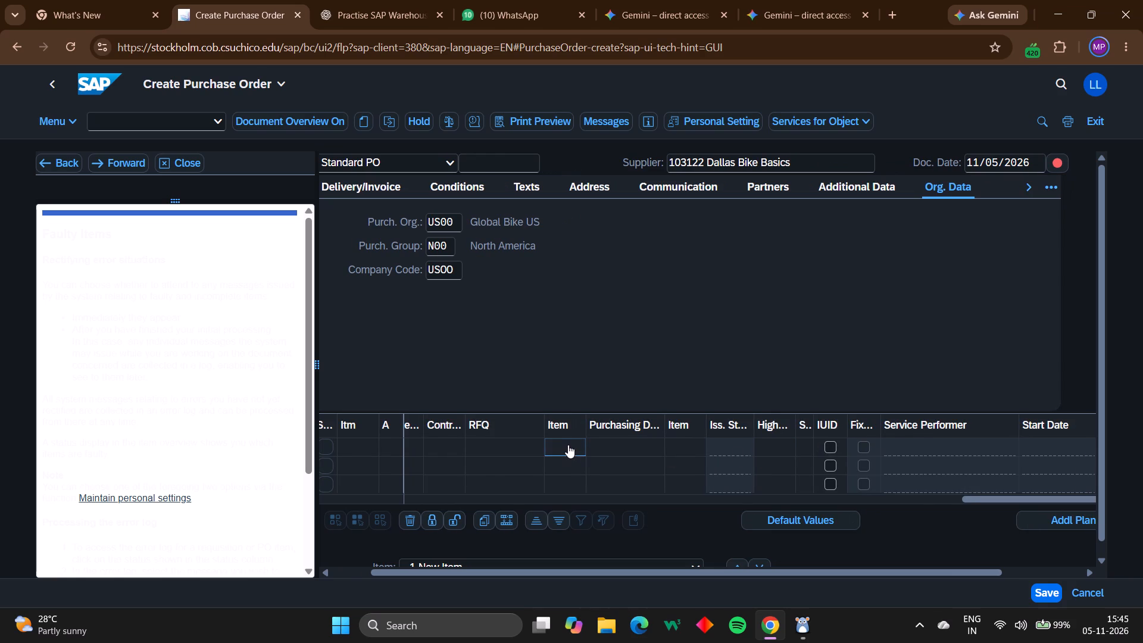
scroll(568, 445, "right", 1)
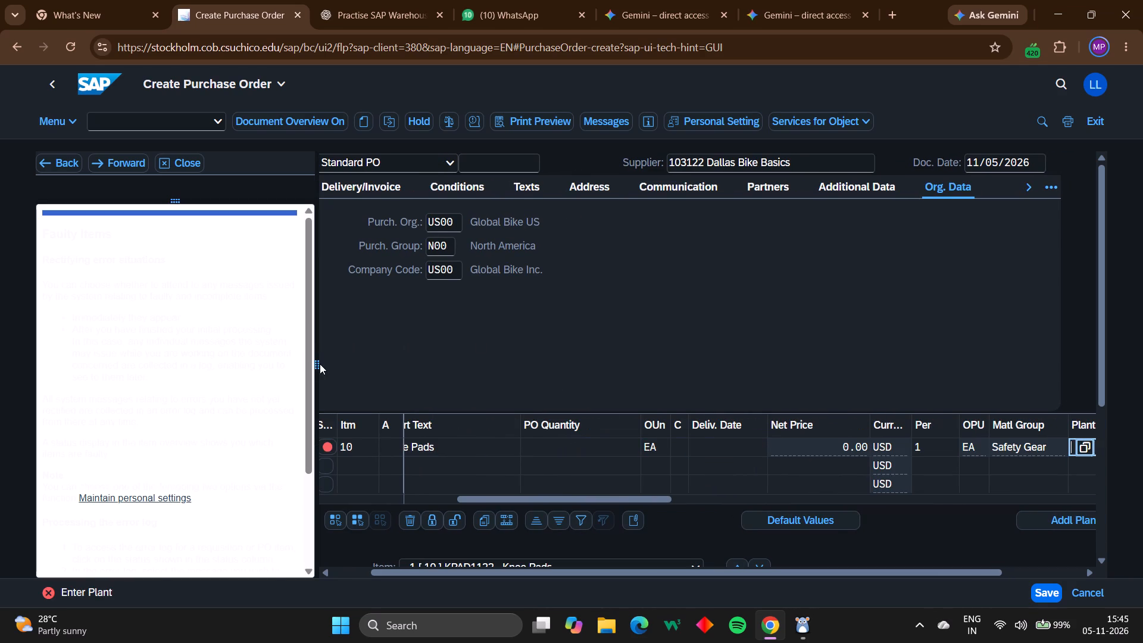
left_click_drag(316, 364, 223, 372)
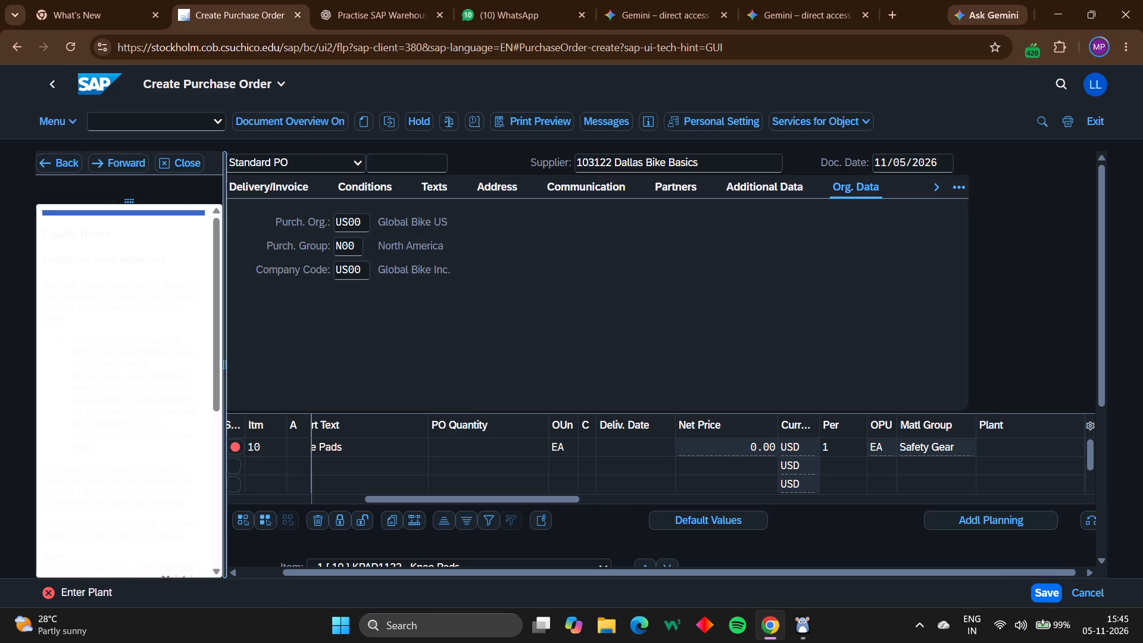
scroll(286, 460, "right", 4)
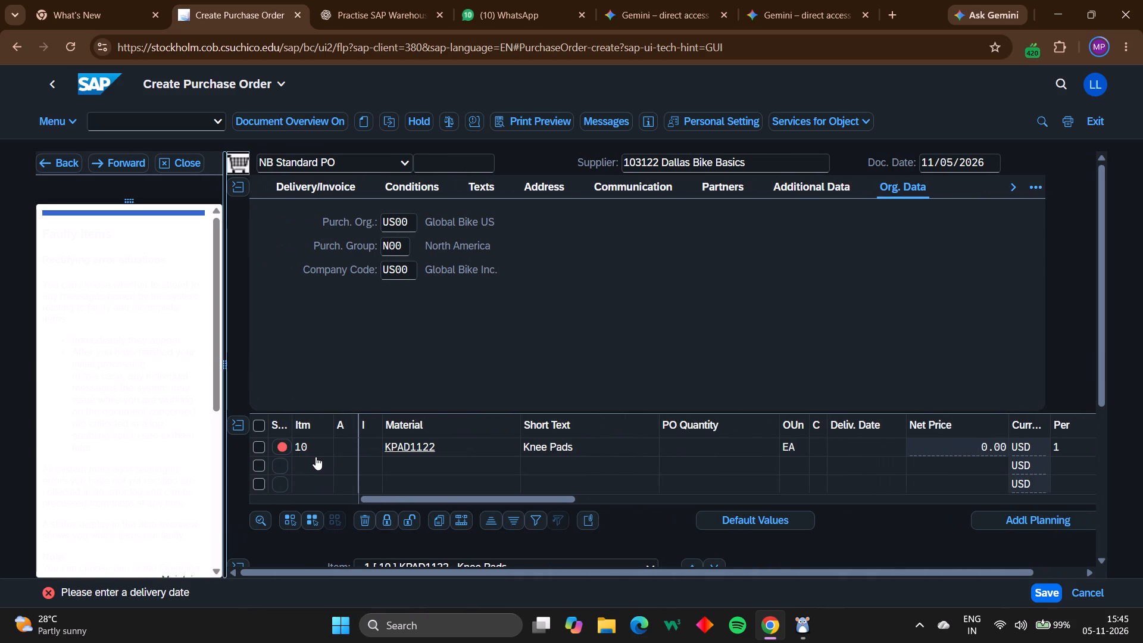
left_click(314, 447)
key("BackSpace")
key("BackSpace")
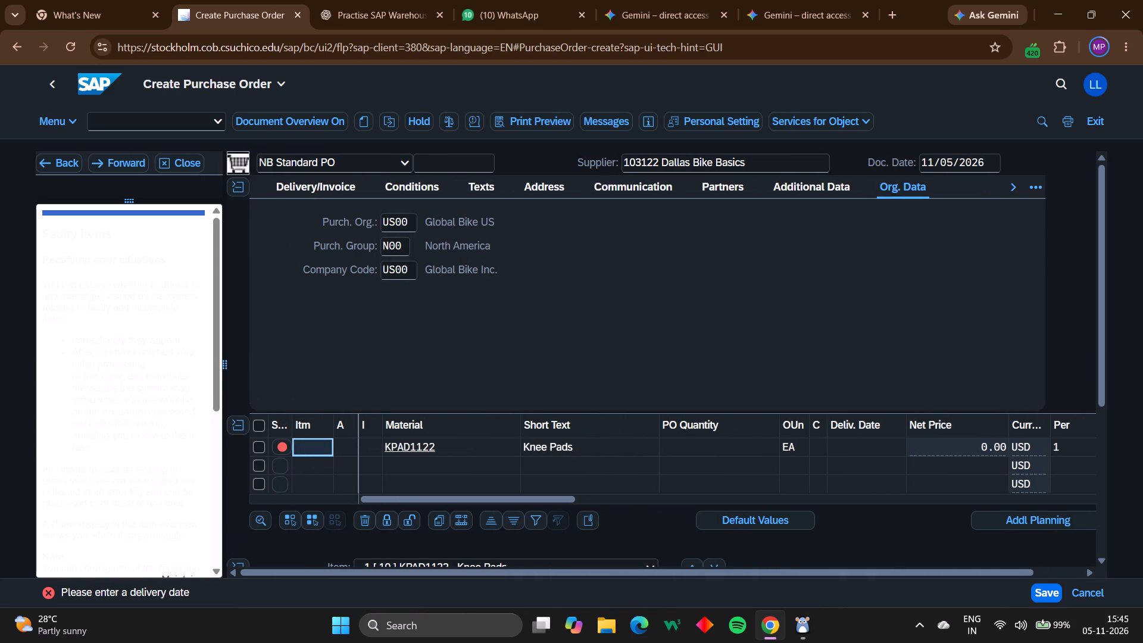
left_click(598, 449)
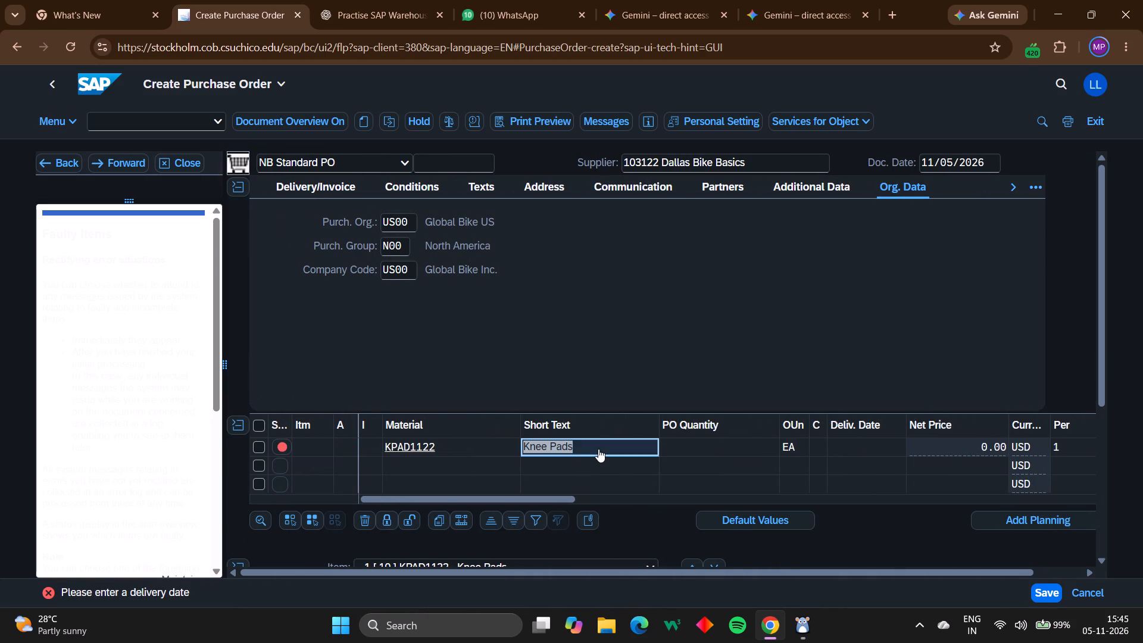
key("BackSpace")
key("BackSpace")
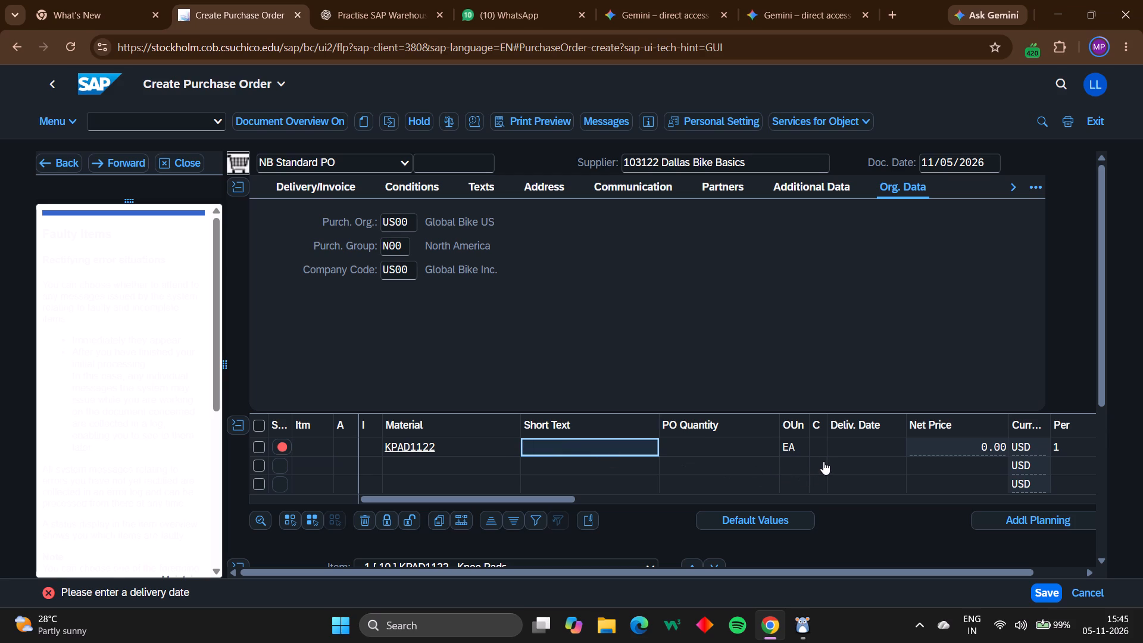
Enter a PO quantity of 5 for the KPAD1122 item.
scroll(823, 461, "left", 1)
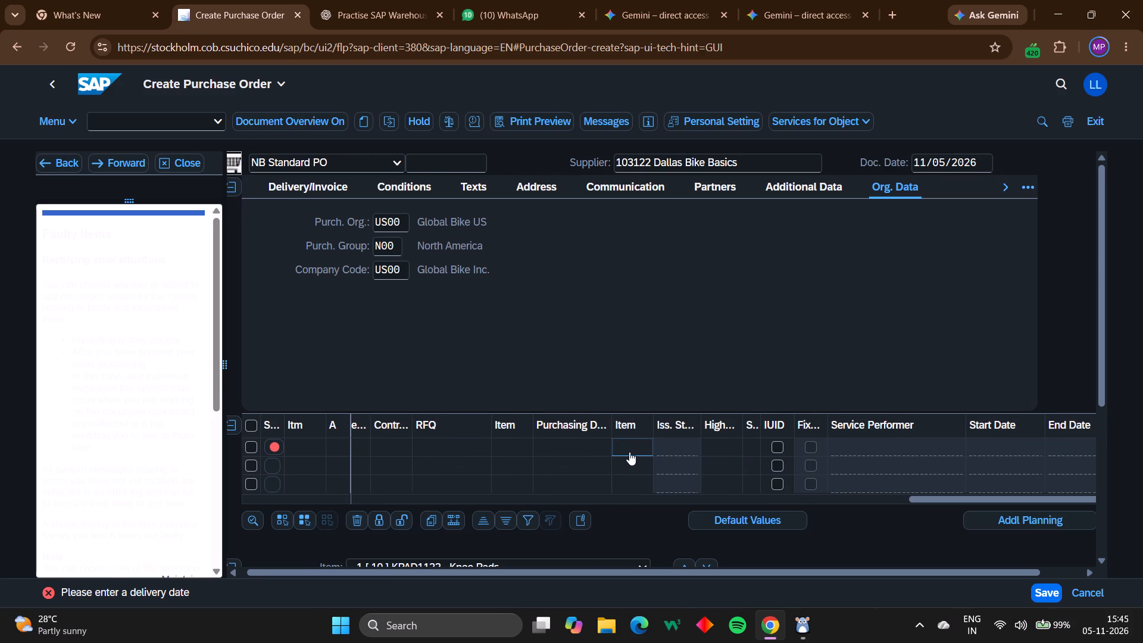
scroll(518, 441, "right", 1)
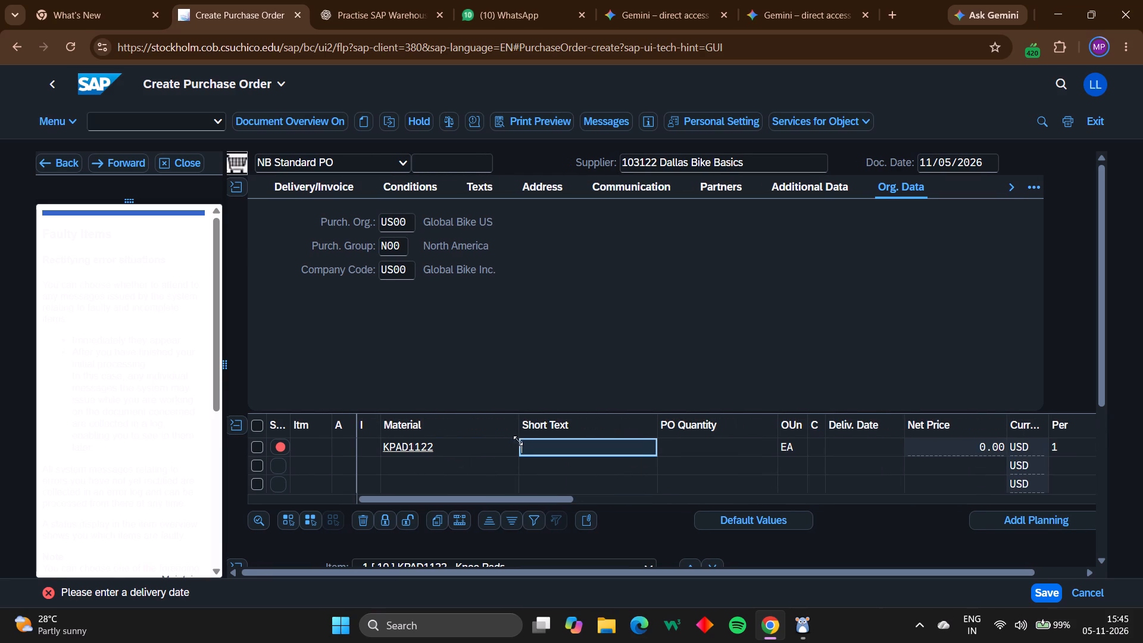
scroll(518, 441, "right", 1)
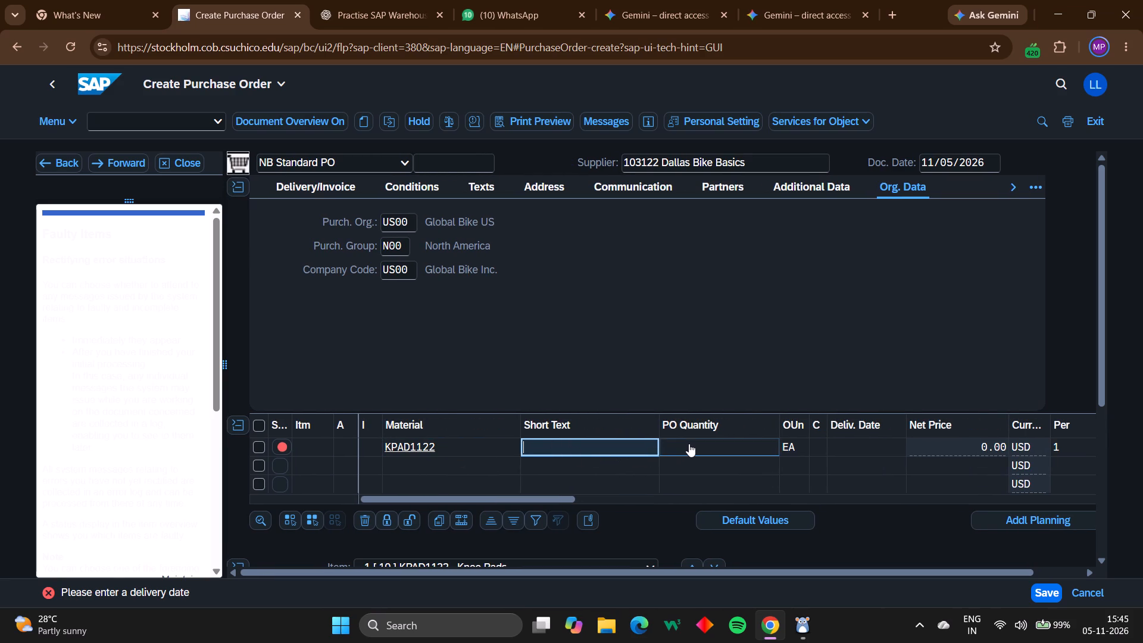
left_click(689, 444)
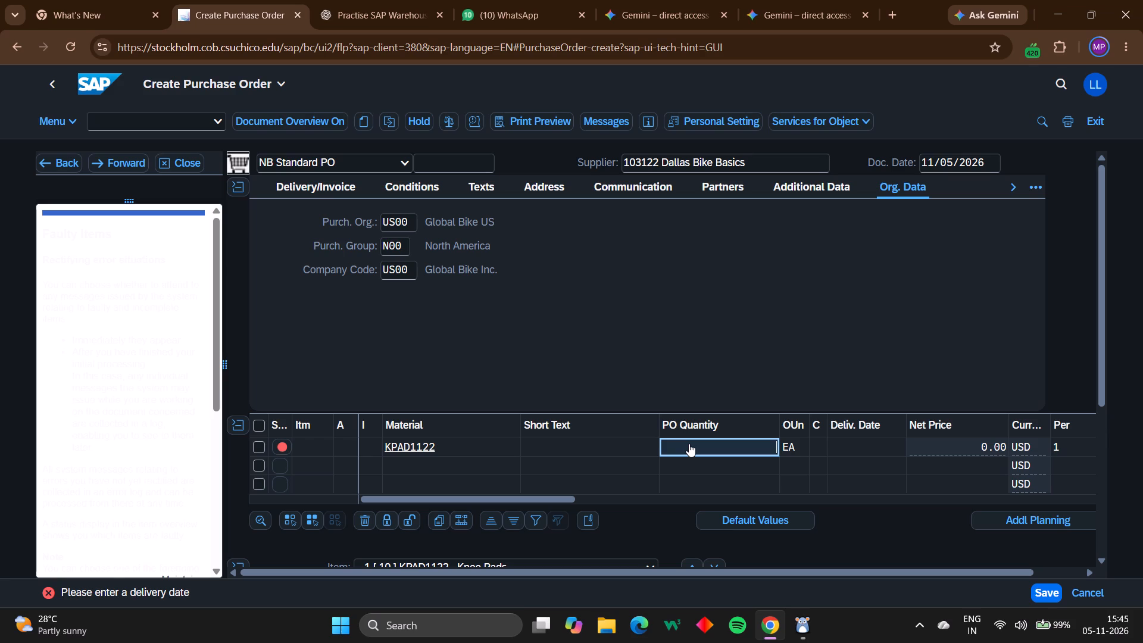
key("5")
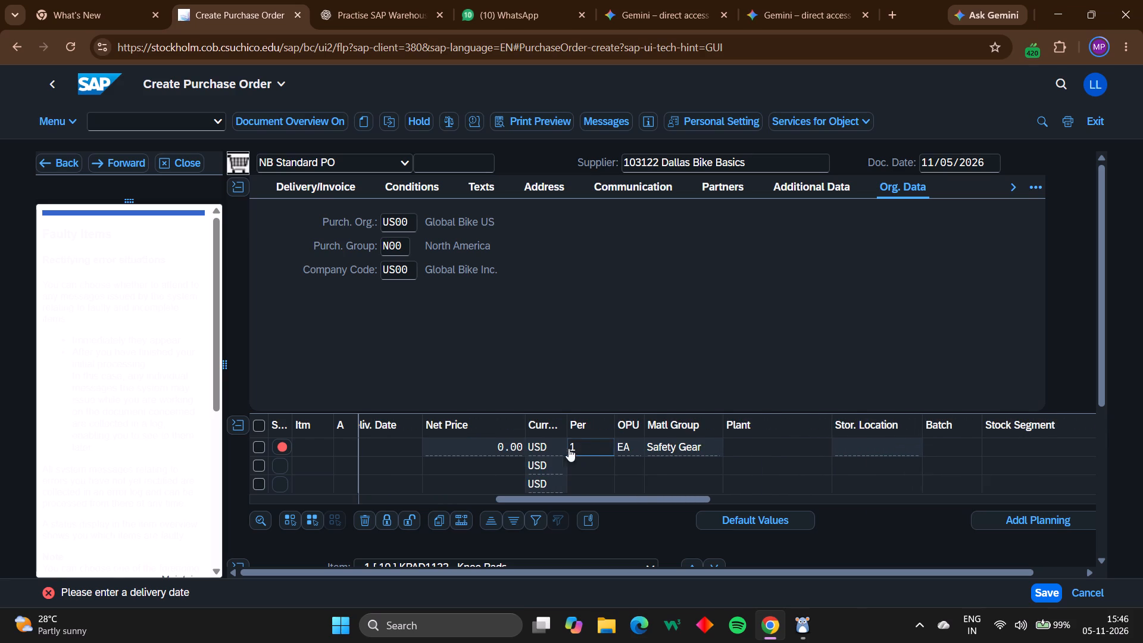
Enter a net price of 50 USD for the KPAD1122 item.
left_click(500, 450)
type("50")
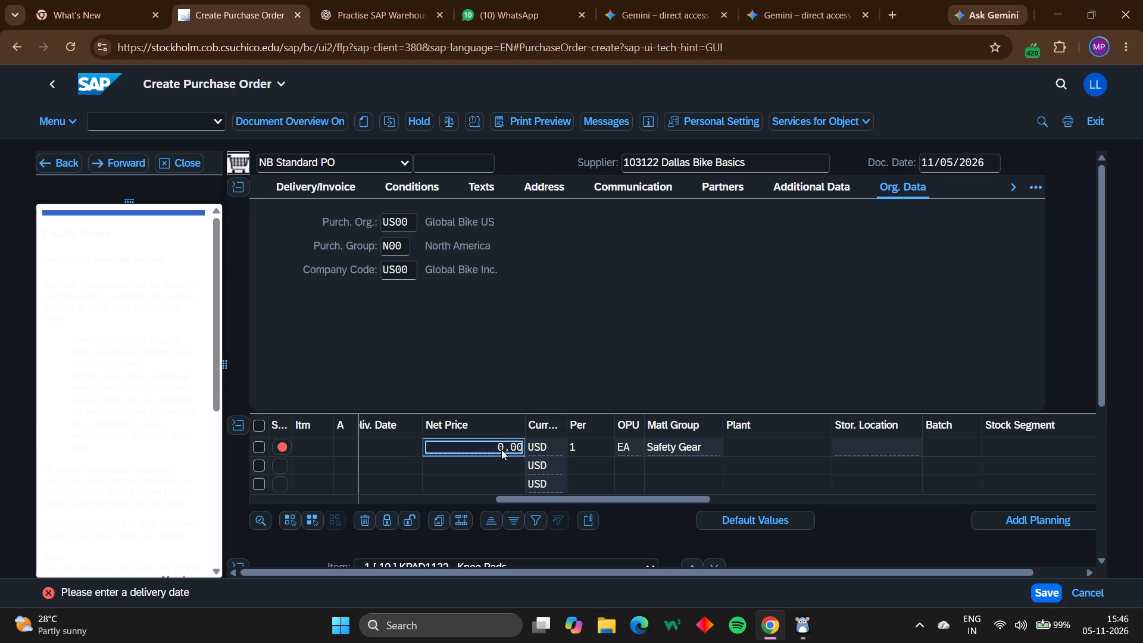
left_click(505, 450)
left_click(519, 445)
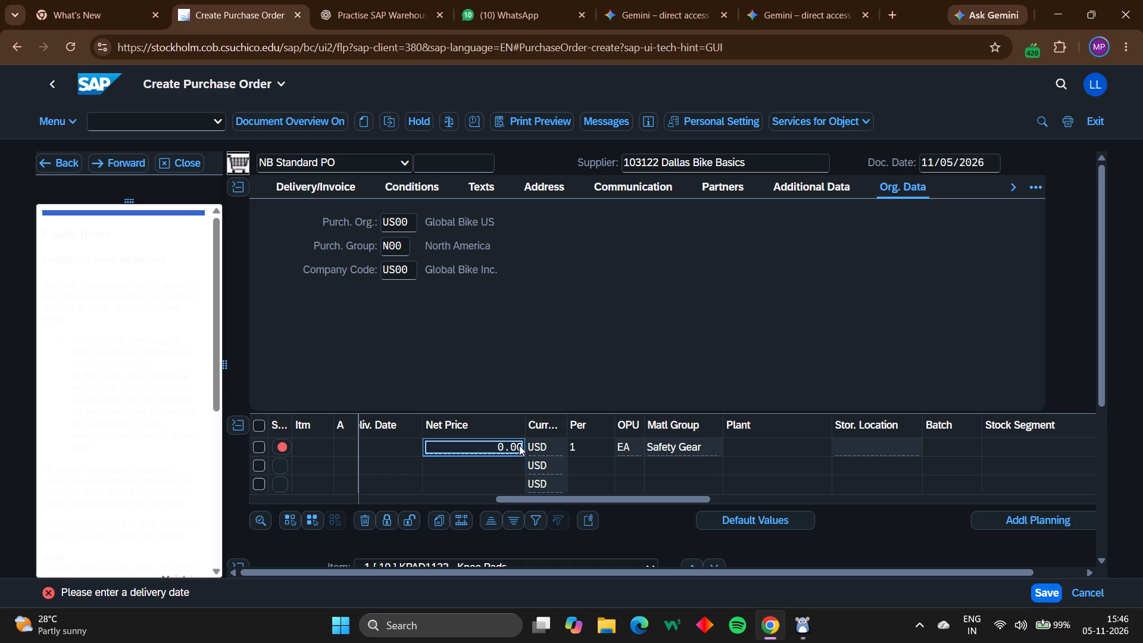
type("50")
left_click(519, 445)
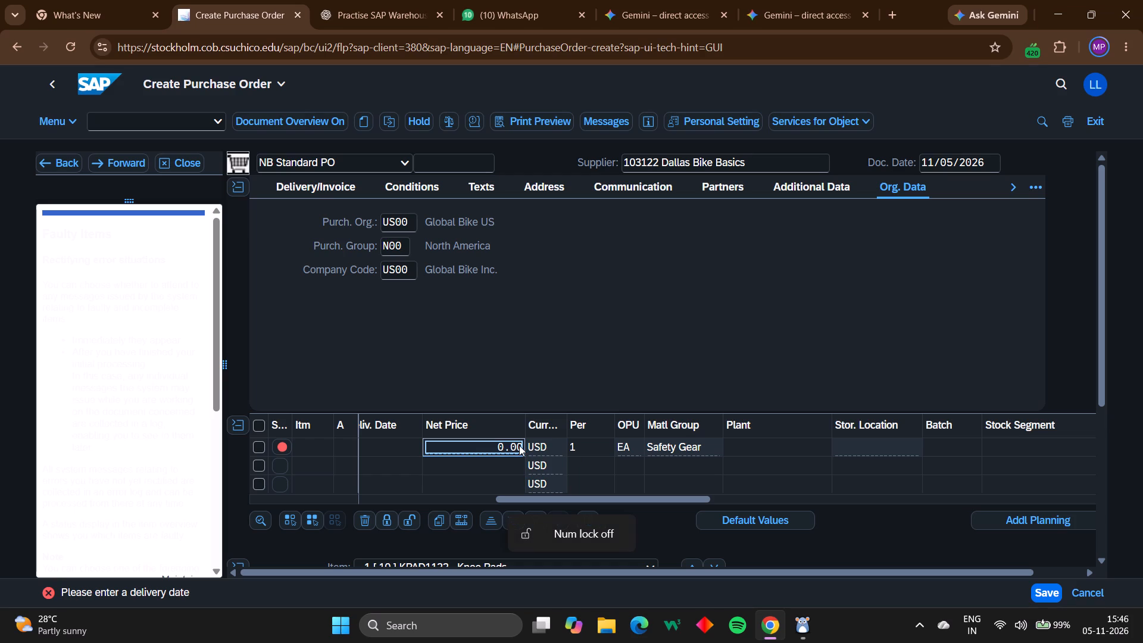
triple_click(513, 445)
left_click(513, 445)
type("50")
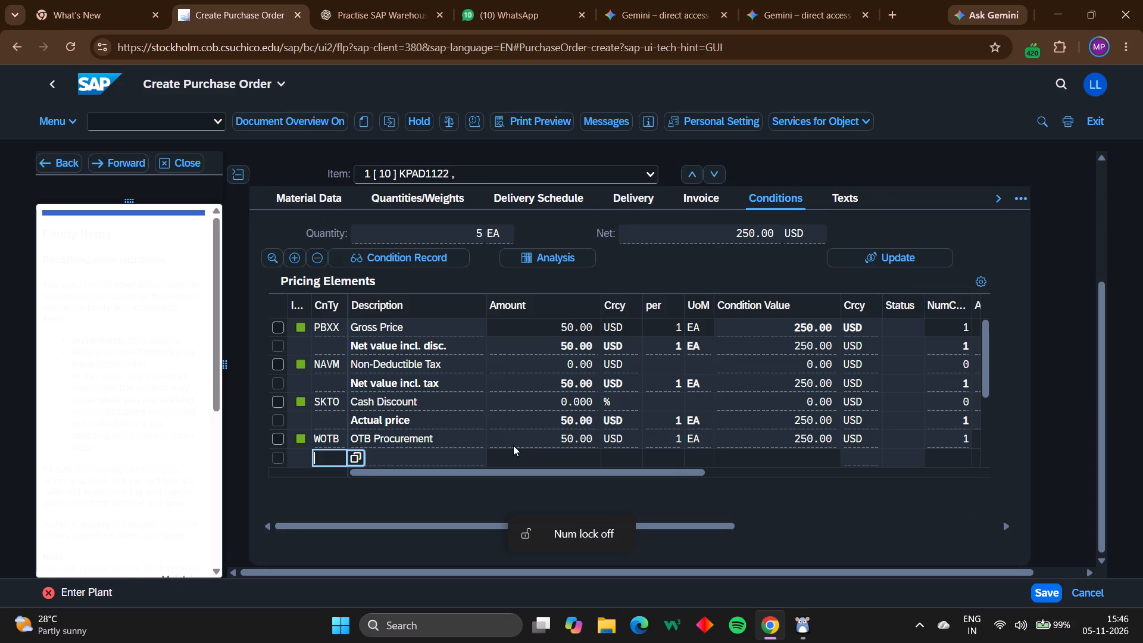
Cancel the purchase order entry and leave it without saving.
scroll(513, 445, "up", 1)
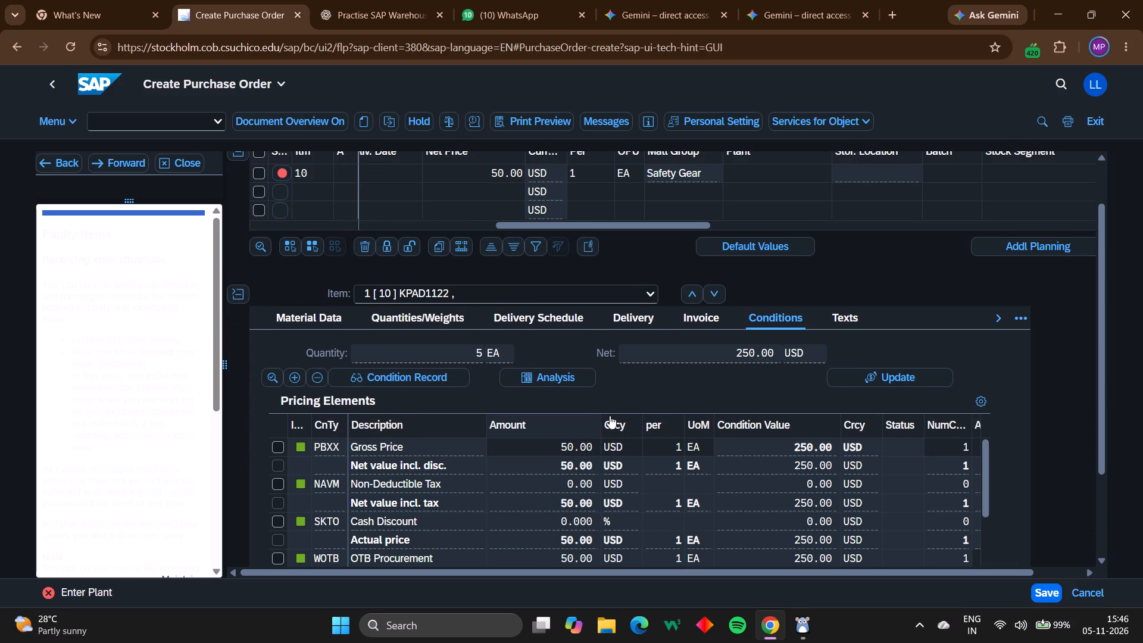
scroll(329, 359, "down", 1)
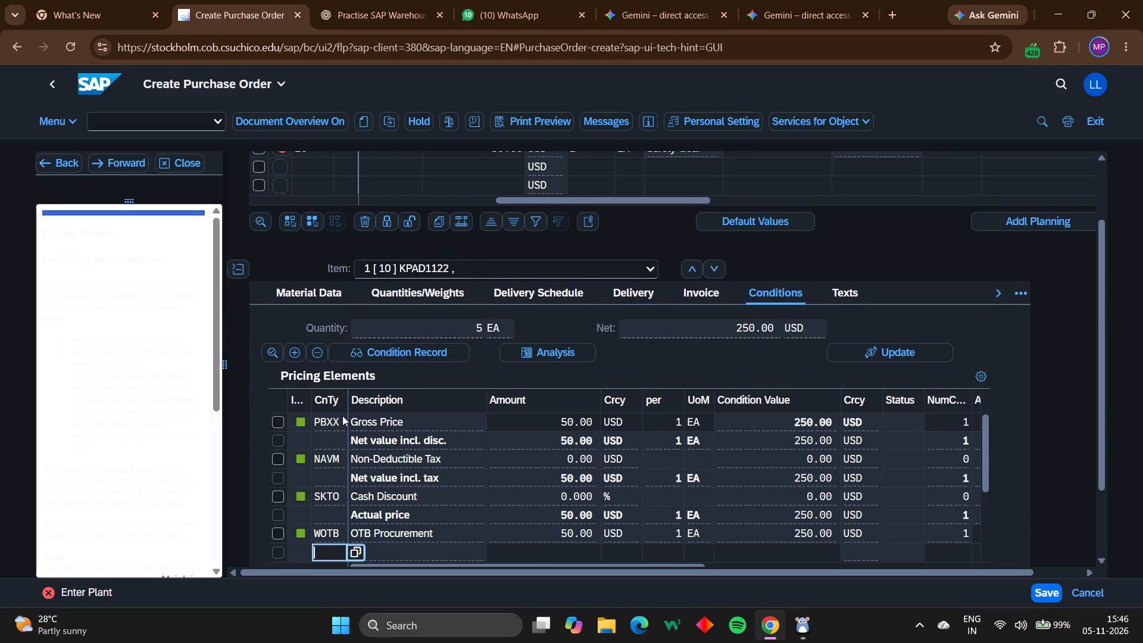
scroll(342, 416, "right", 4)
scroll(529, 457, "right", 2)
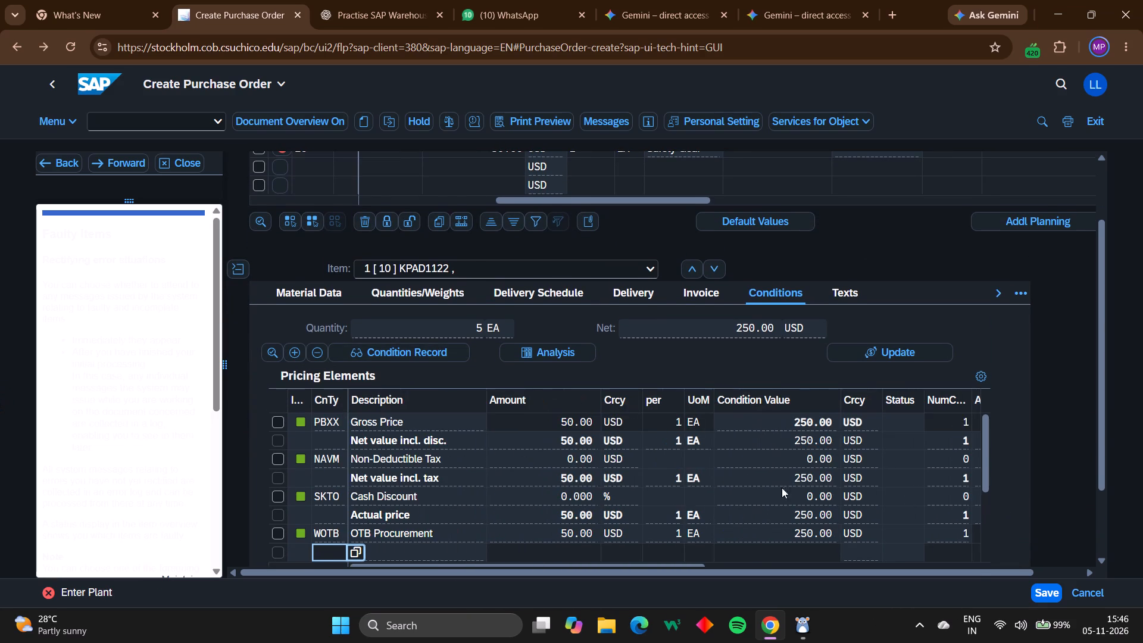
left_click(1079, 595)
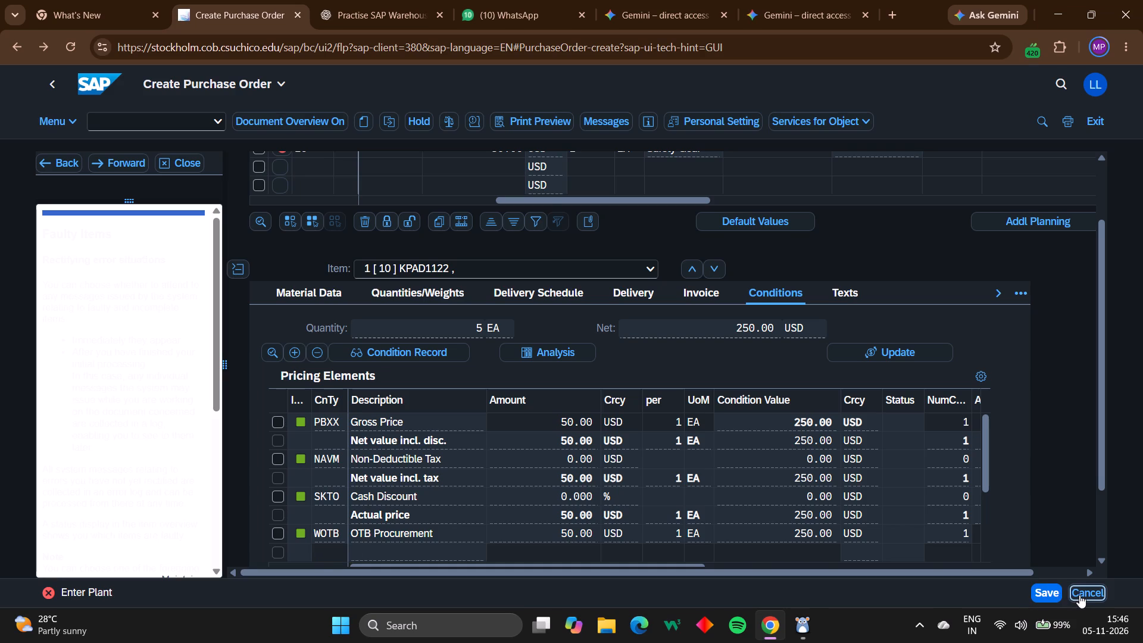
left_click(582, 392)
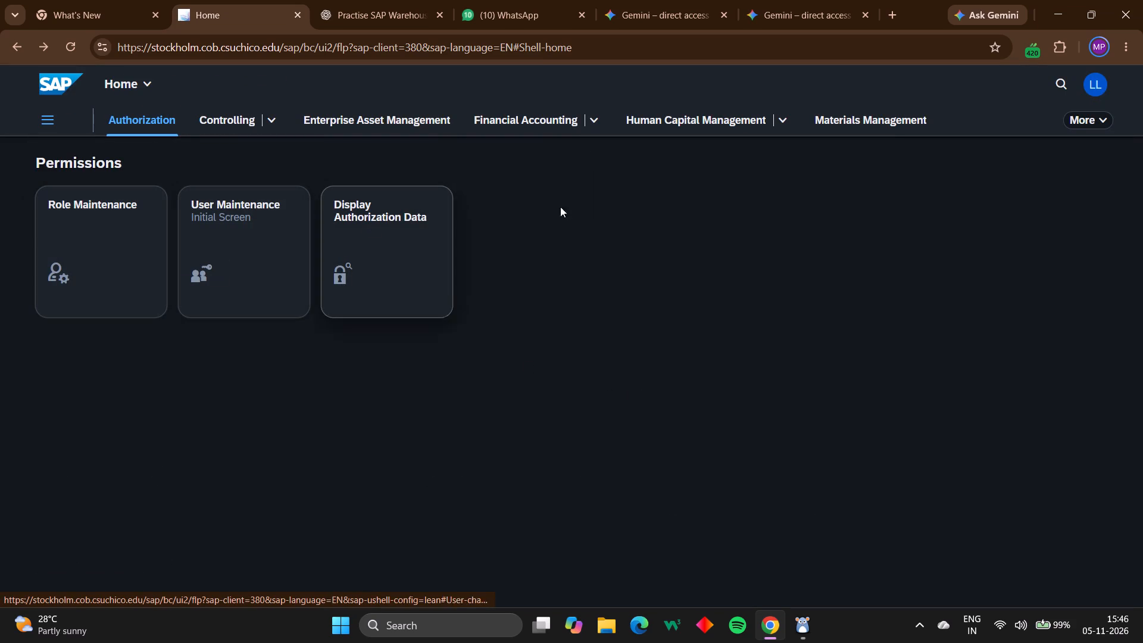
Start a new purchase order from the Purchasing Agent apps in Materials Management.
left_click(857, 118)
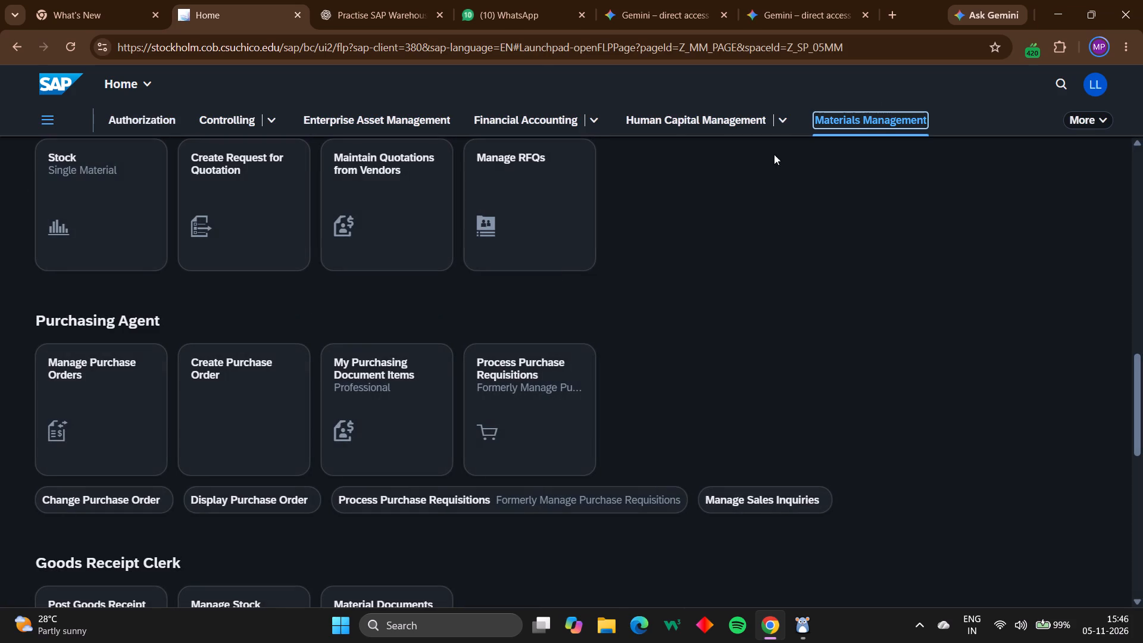
scroll(335, 301, "right", 1)
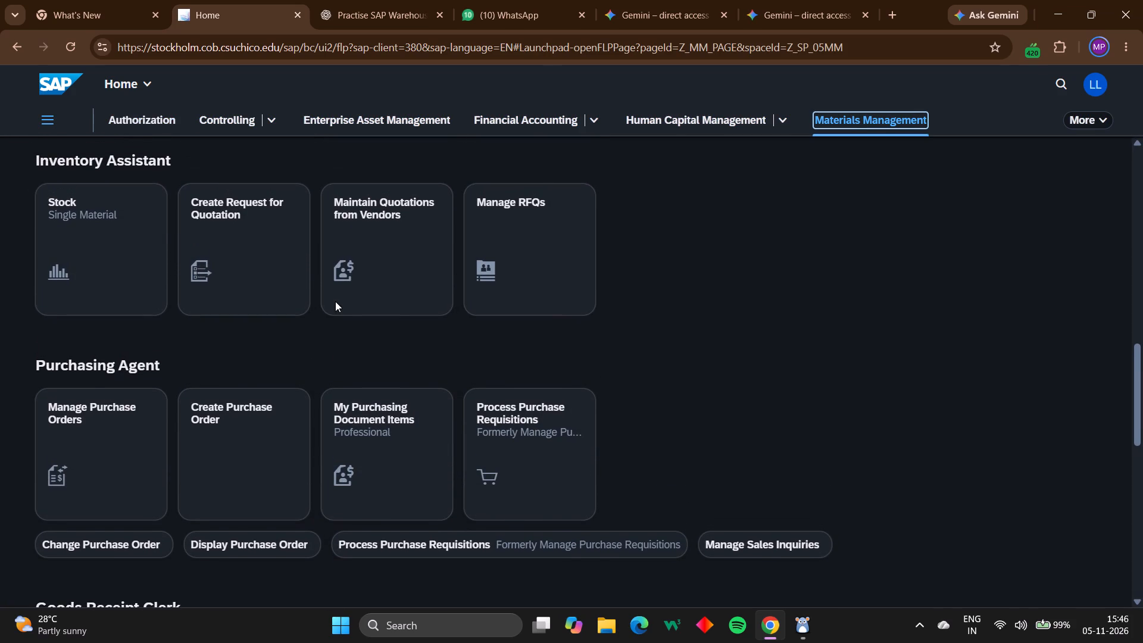
scroll(335, 301, "right", 1)
left_click(276, 346)
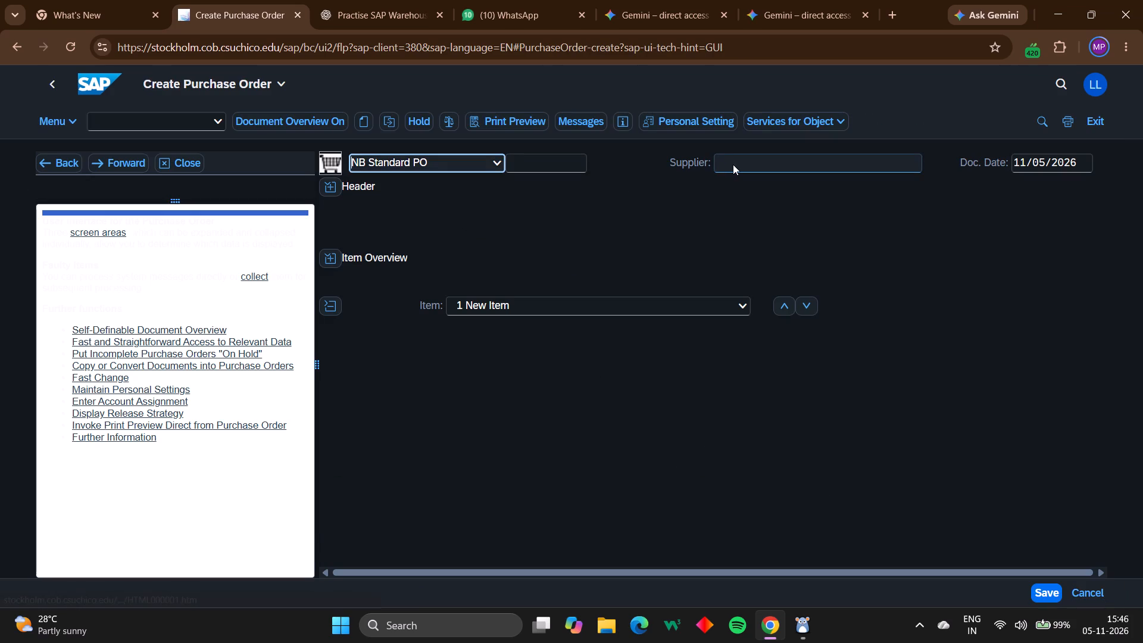
Enter supplier 103122 (Dallas Bike Basics) for the standard purchase order.
left_click(733, 164)
key("End")
key("Insert")
key("Page_Down")
key("End")
key("Down")
key("End")
key("Down")
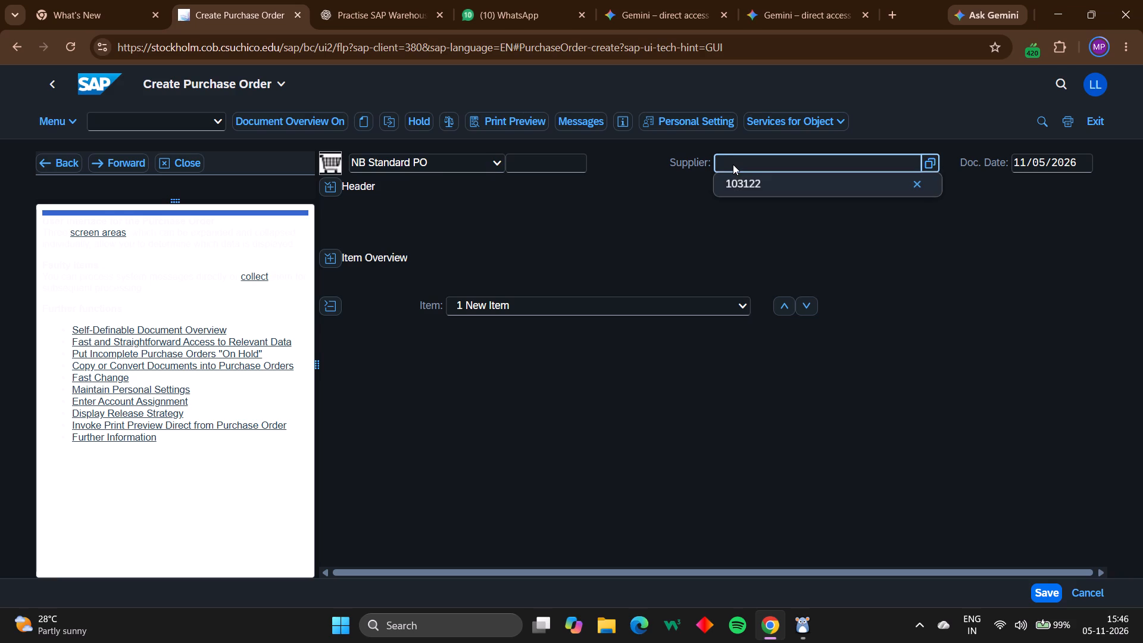
left_click(748, 193)
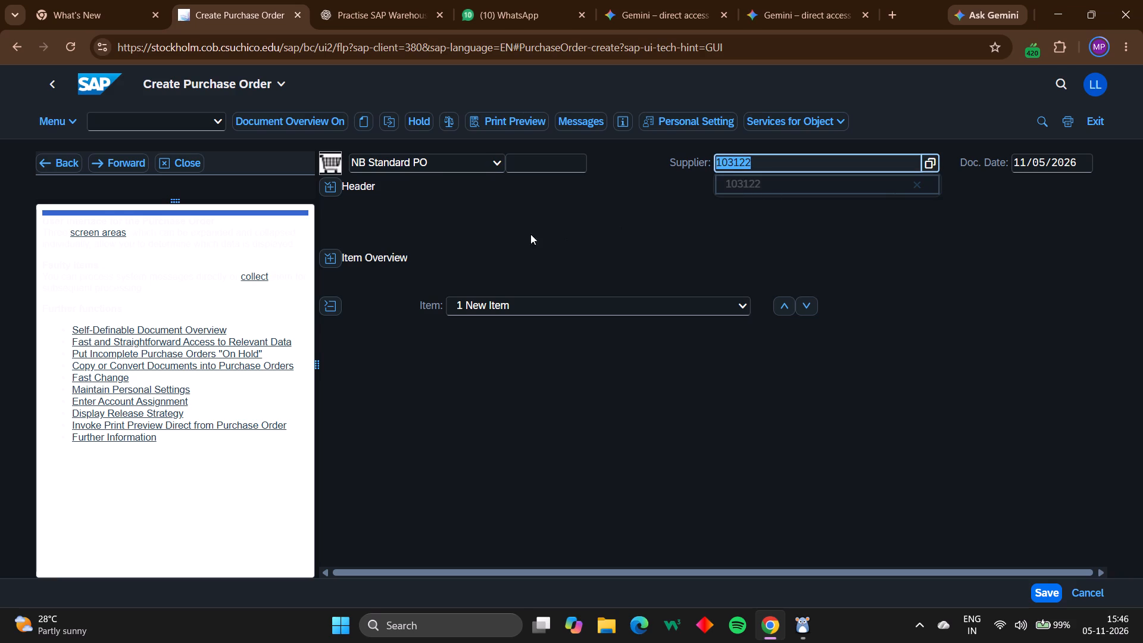
key("Return")
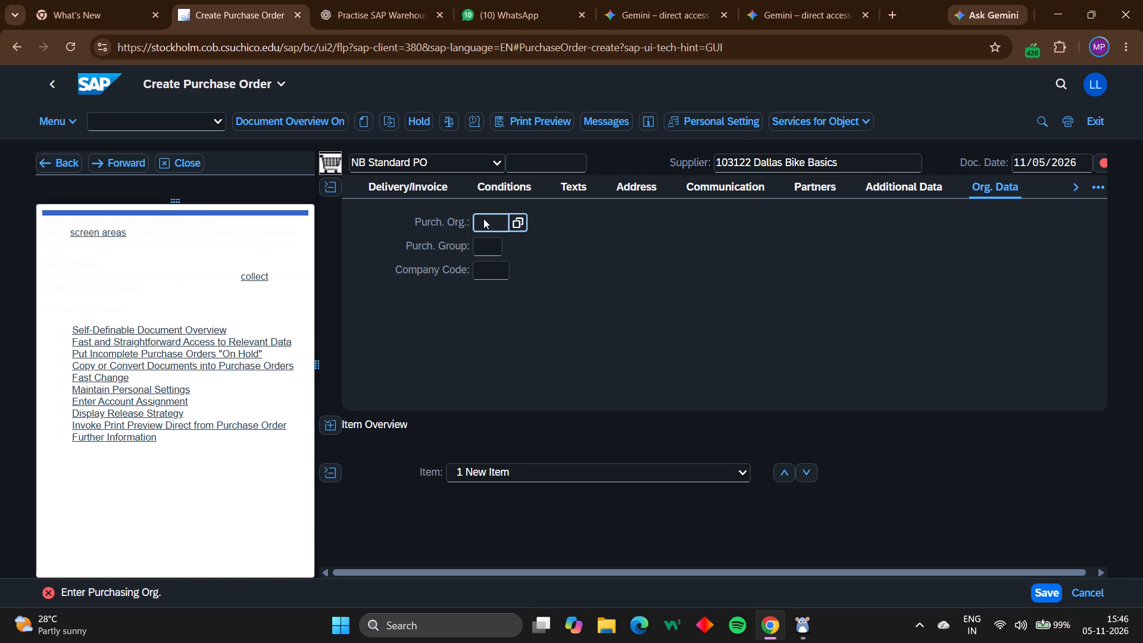
Fill in the organizational data with purchasing organization US00 and purchasing group N00 (North America).
left_click(483, 219)
type("US")
type("00")
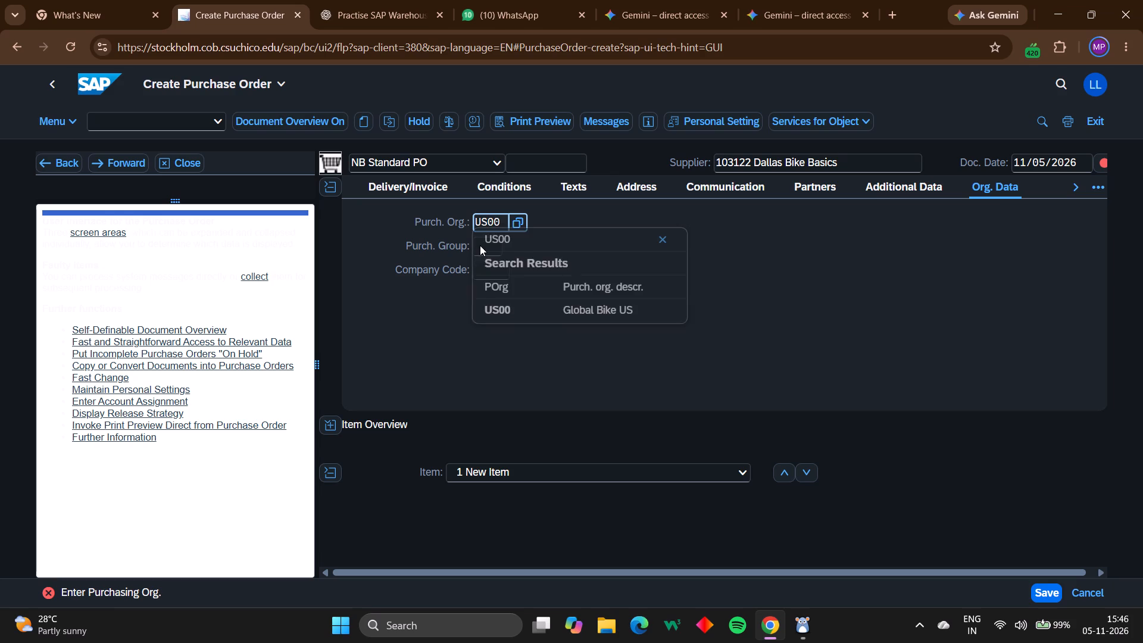
key("Return")
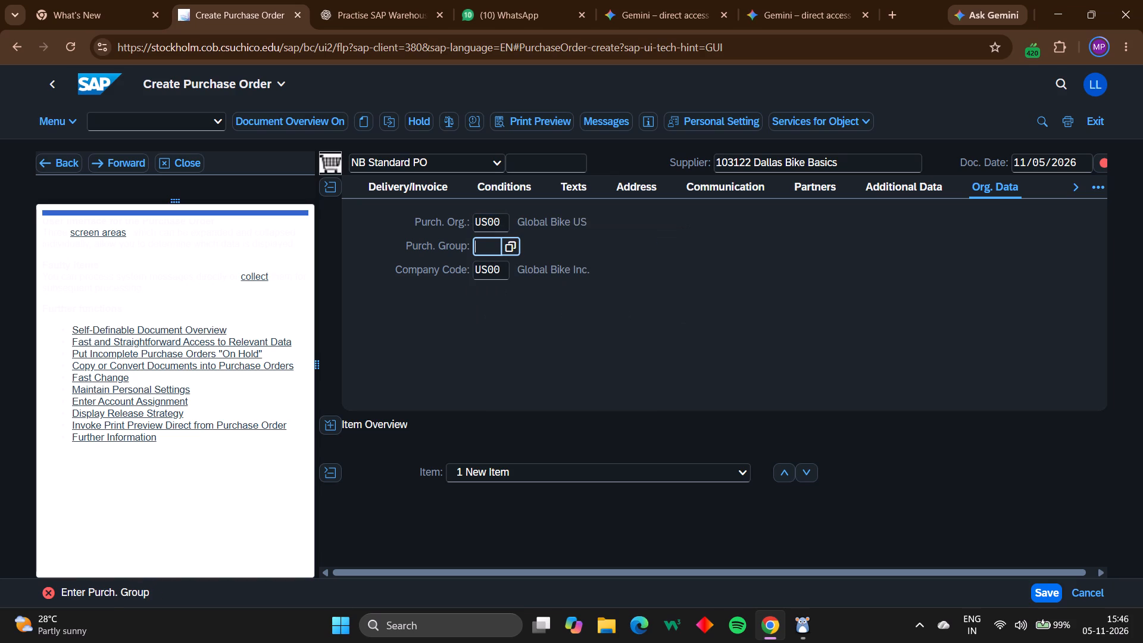
key("n")
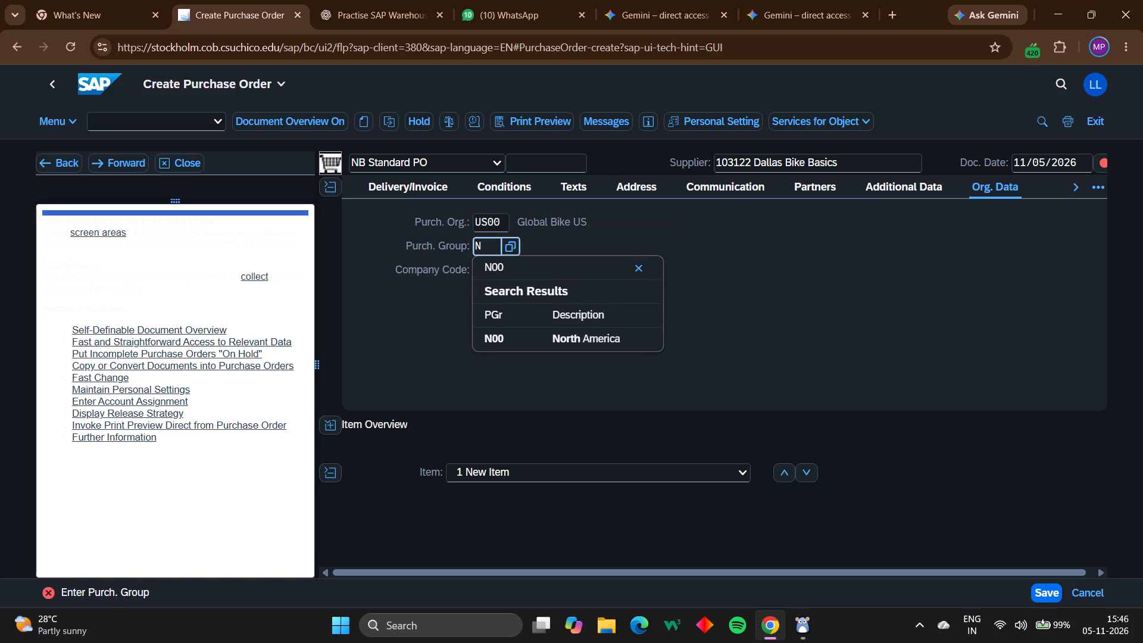
type("OO")
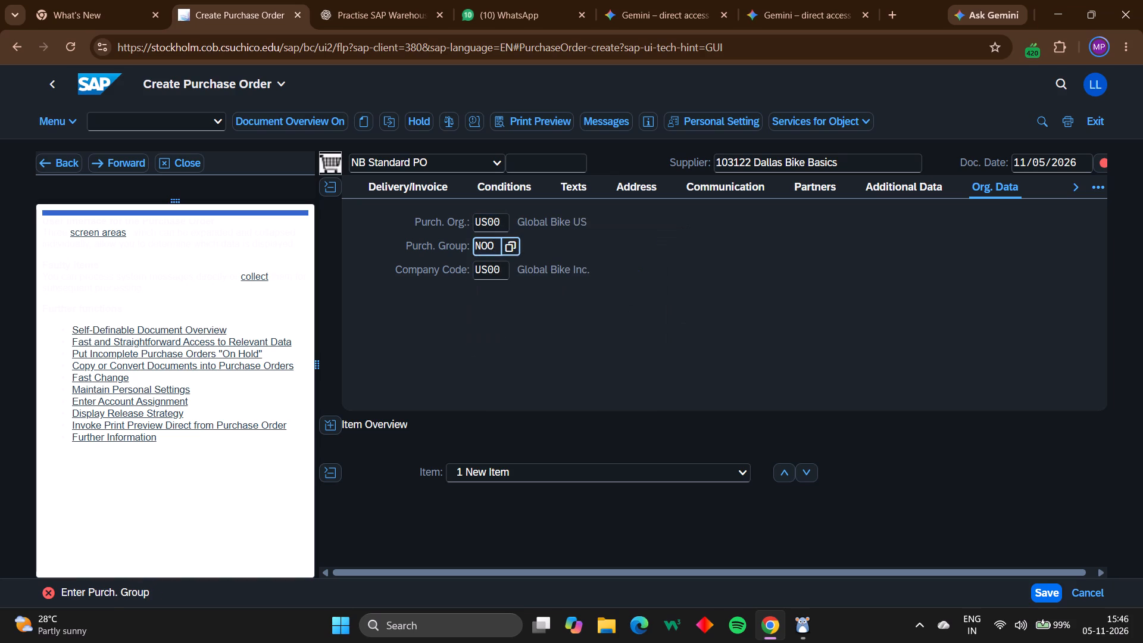
key("BackSpace")
key("BackSpace")
type("00")
key("Return")
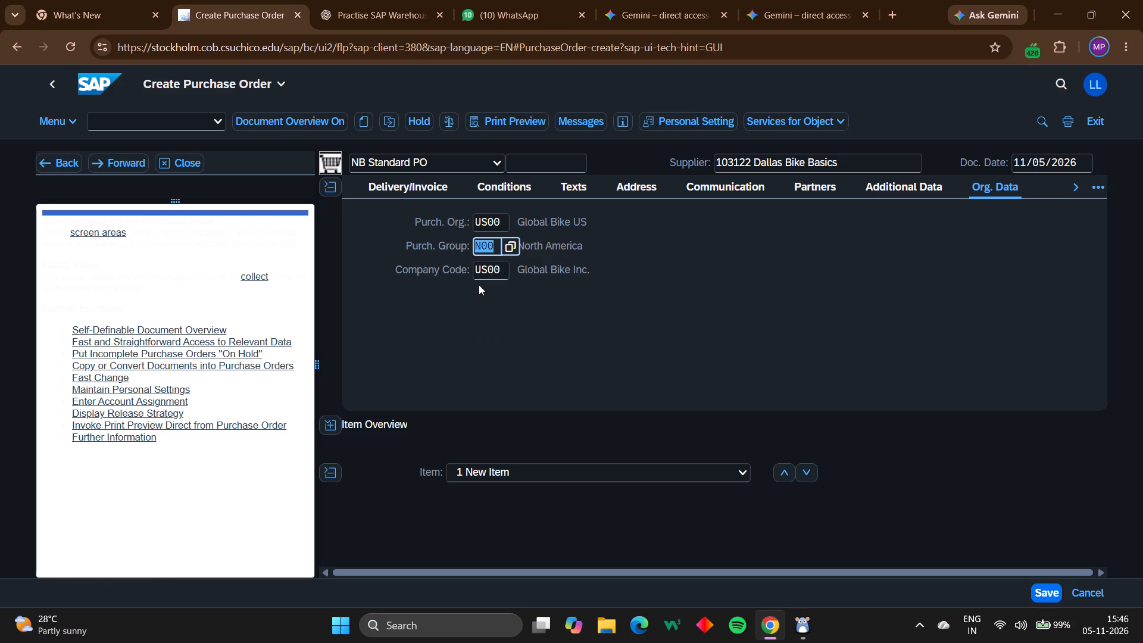
Expand the item overview and enter material KPAD1122 with a PO quantity of 5 in the first line.
left_click(330, 430)
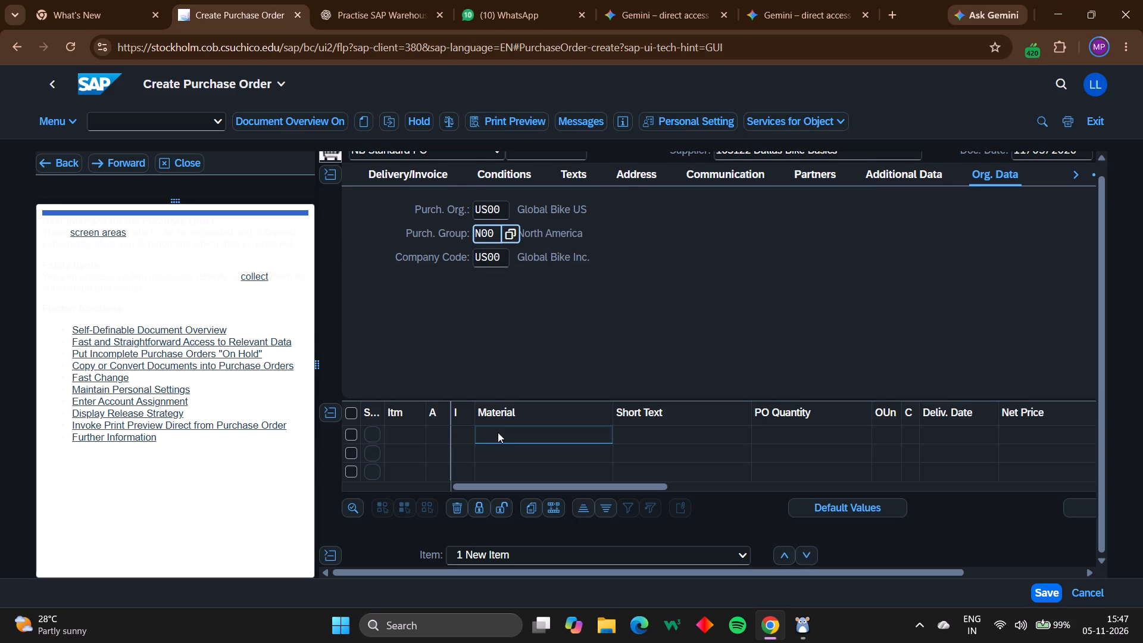
left_click(498, 433)
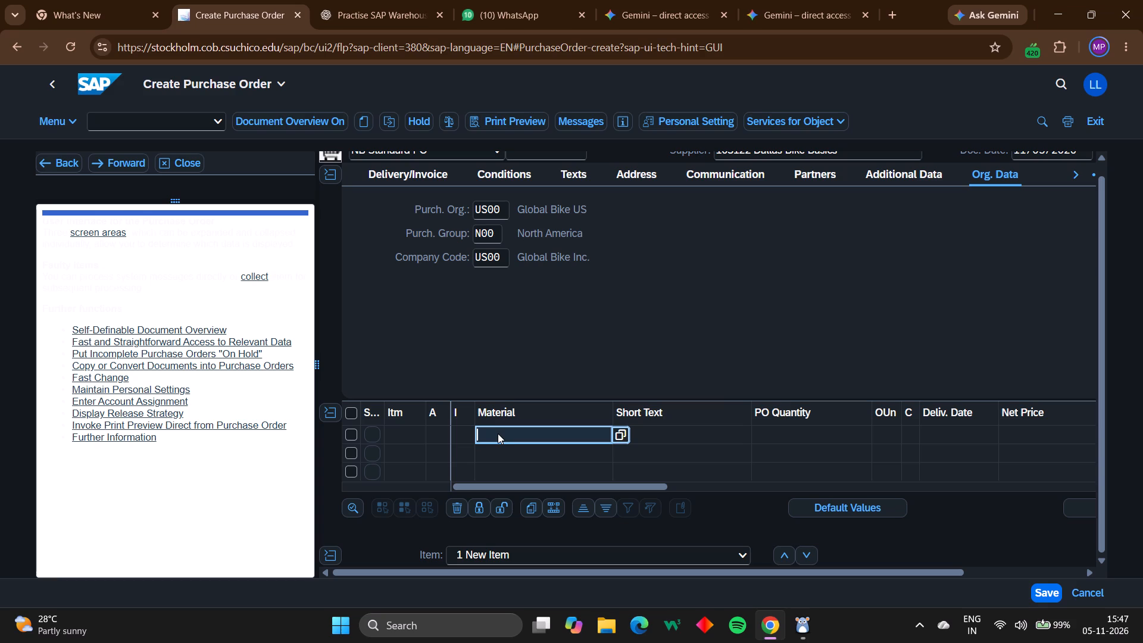
type("KPAD1")
type("122")
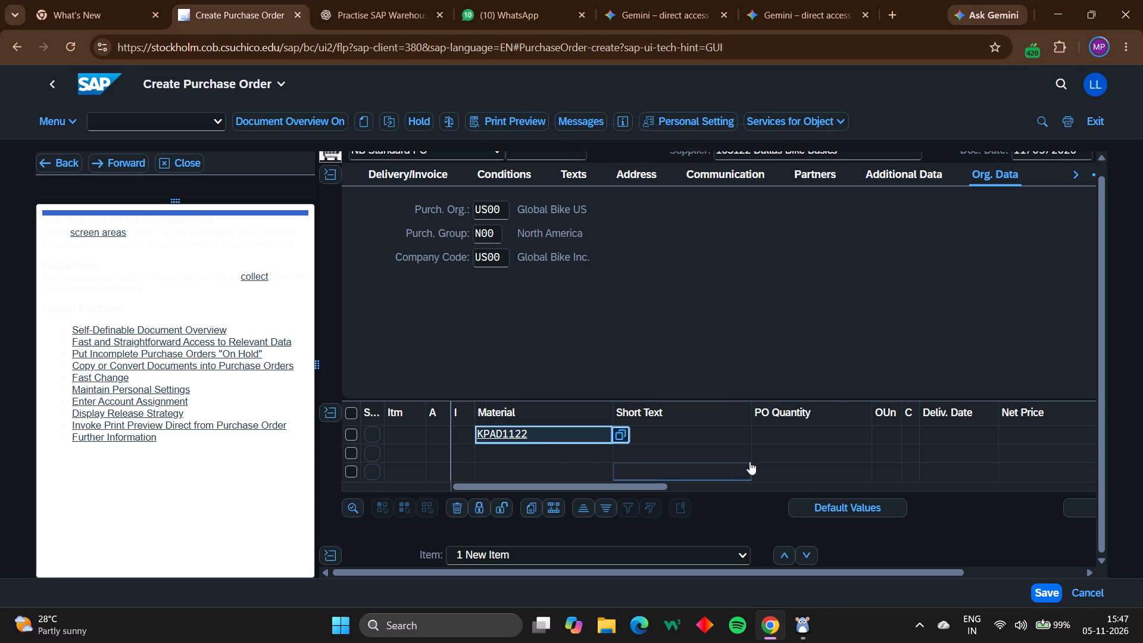
left_click(796, 436)
key("Clear")
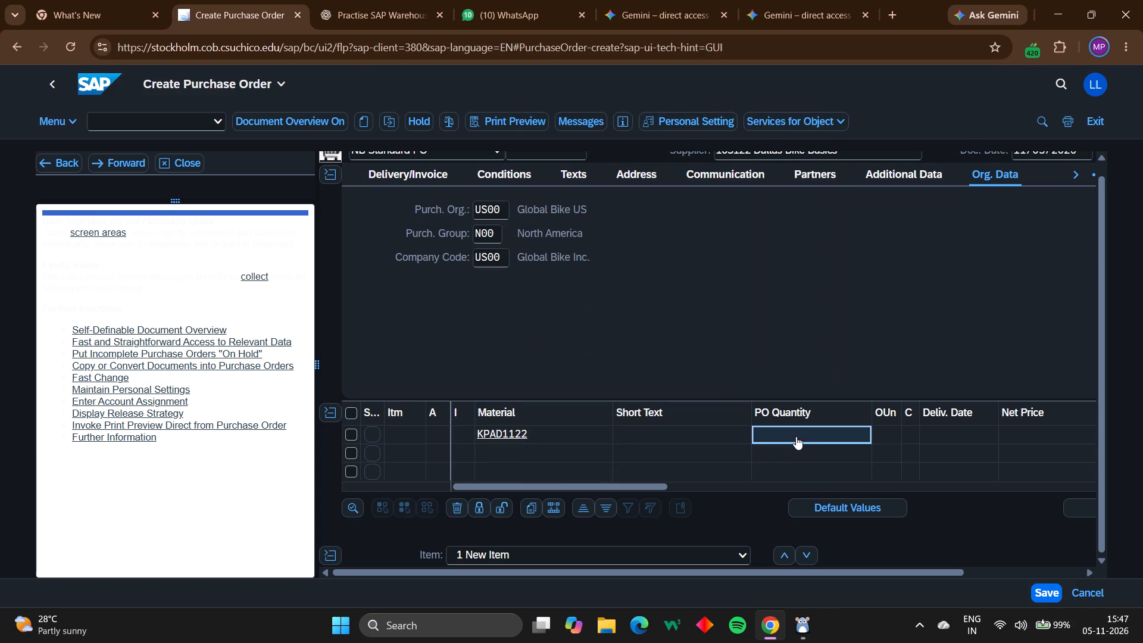
left_click(792, 447)
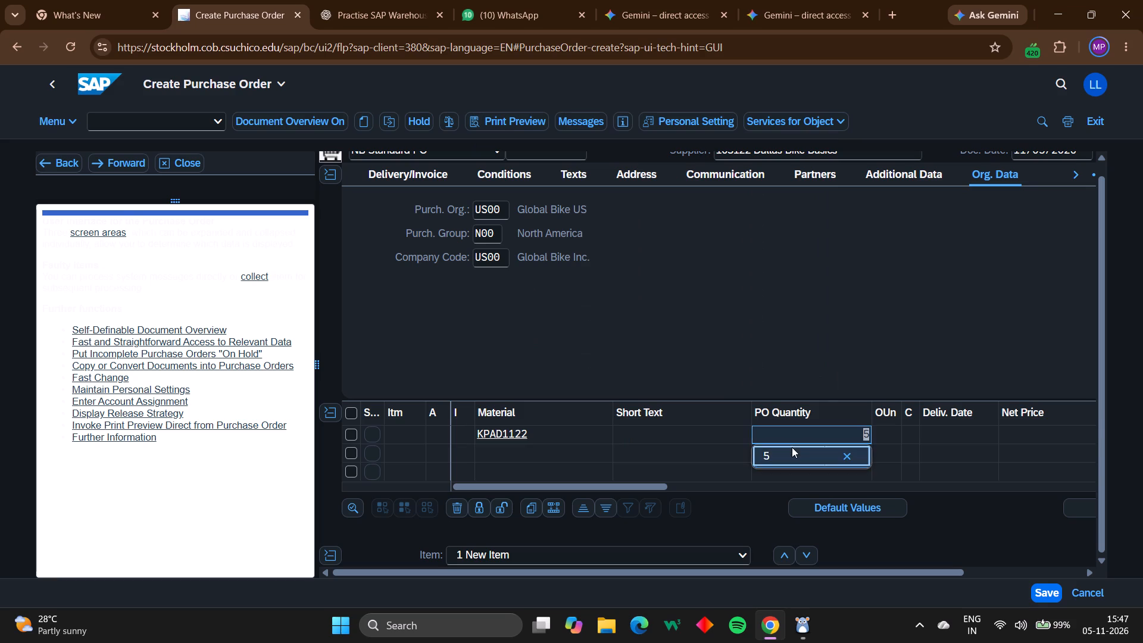
Enter a net price of 50 USD for the KPAD1122 item.
left_click(1057, 432)
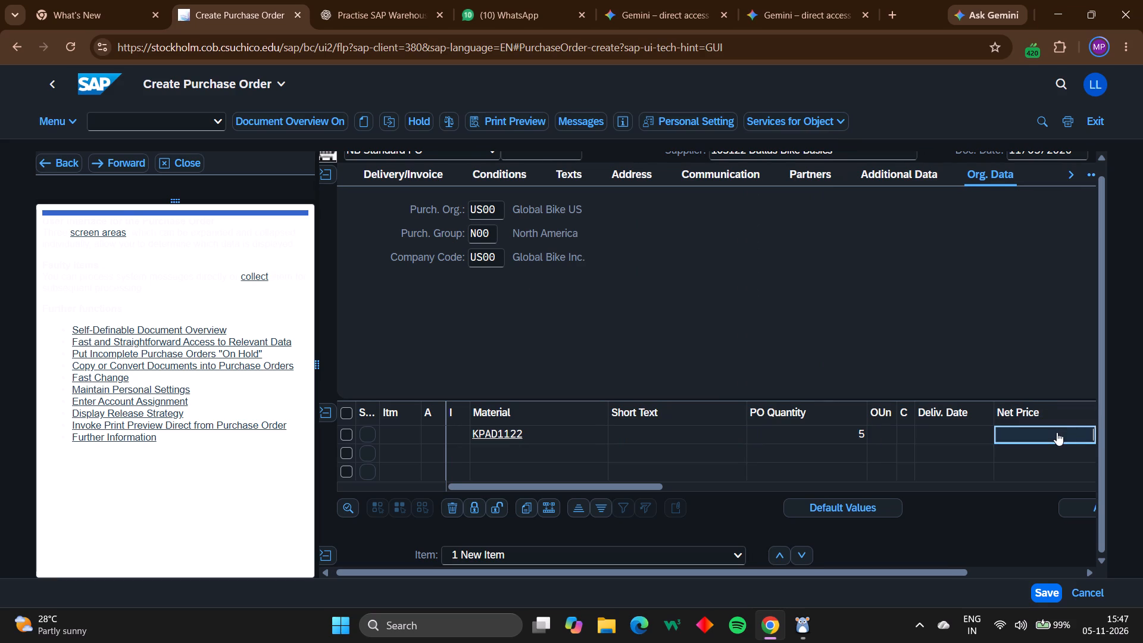
key("Clear")
key("Insert")
scroll(1057, 432, "left", 1)
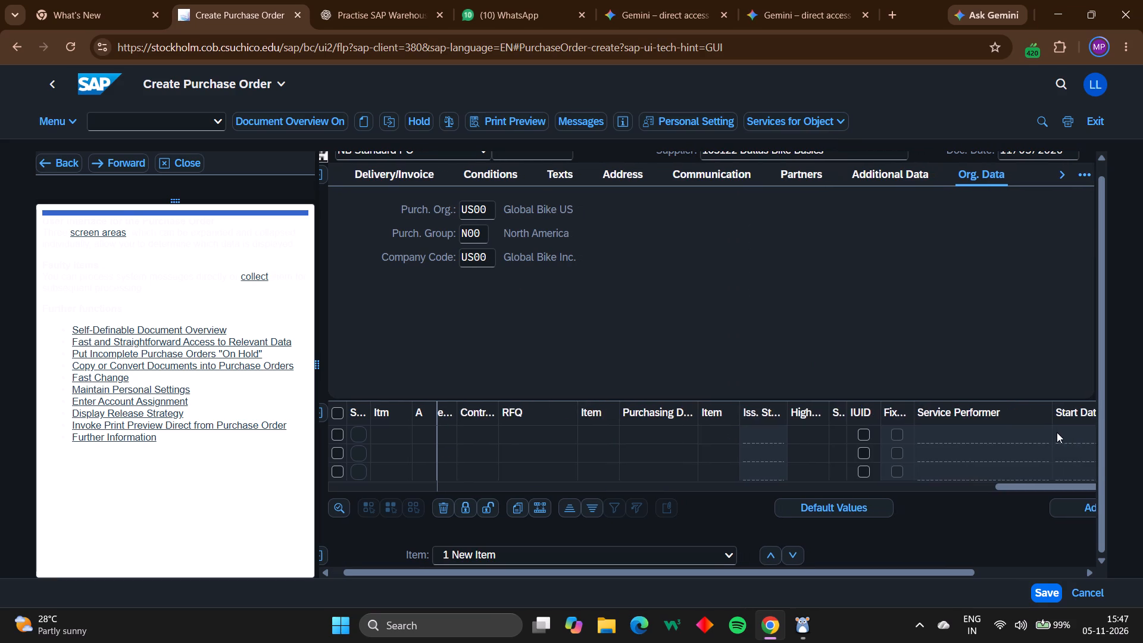
scroll(1057, 432, "right", 1)
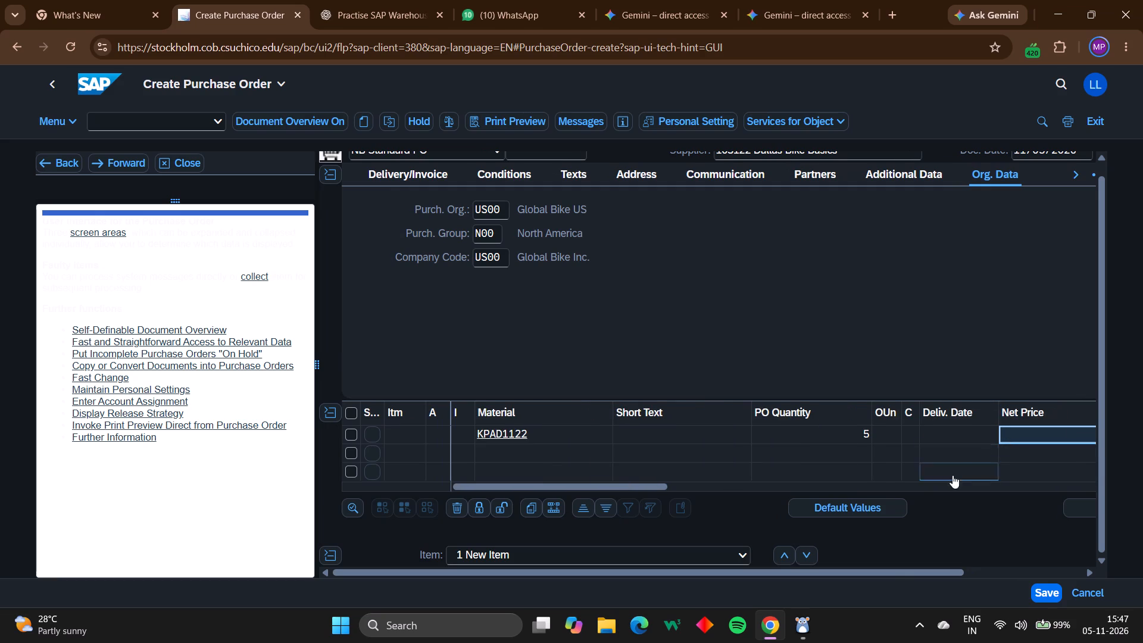
left_click_drag(887, 573, 922, 573)
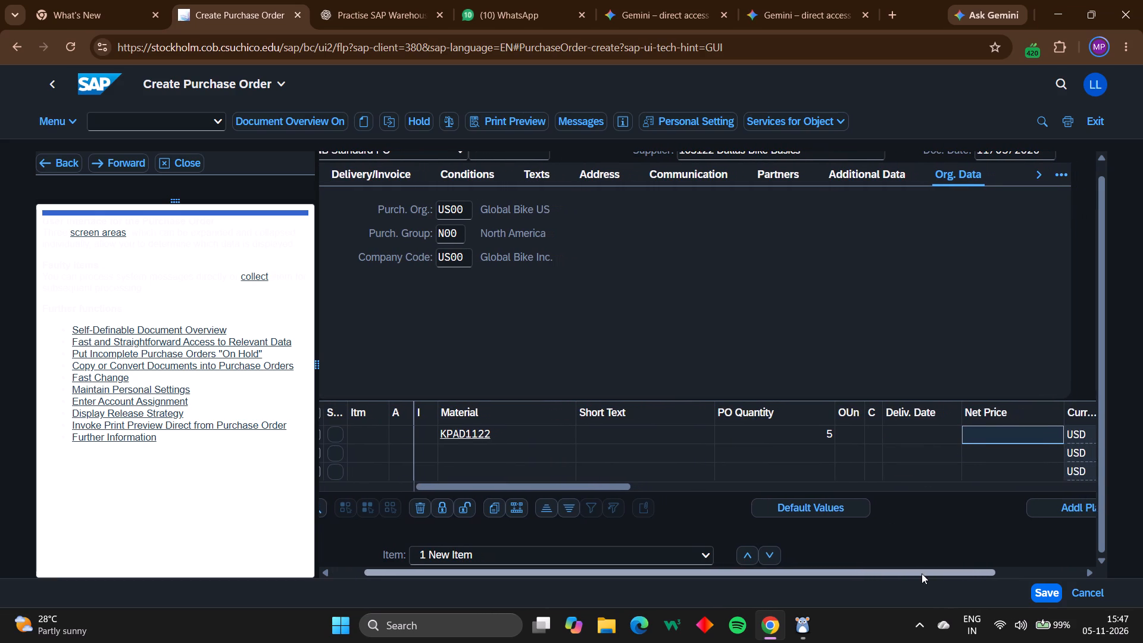
left_click_drag(922, 573, 925, 573)
left_click(982, 436)
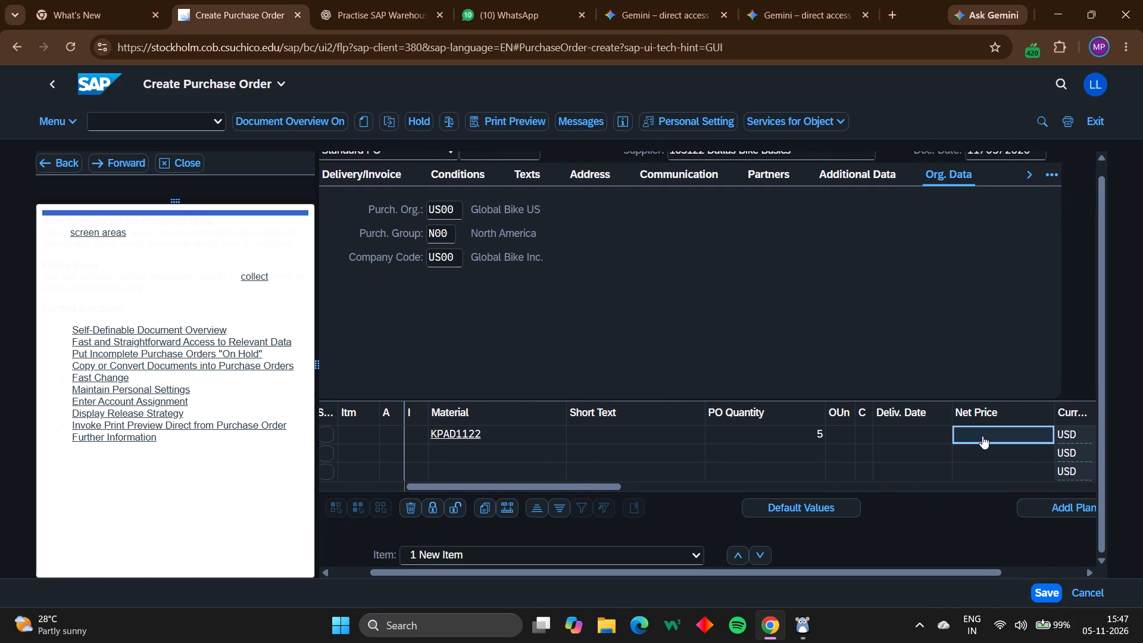
type("50")
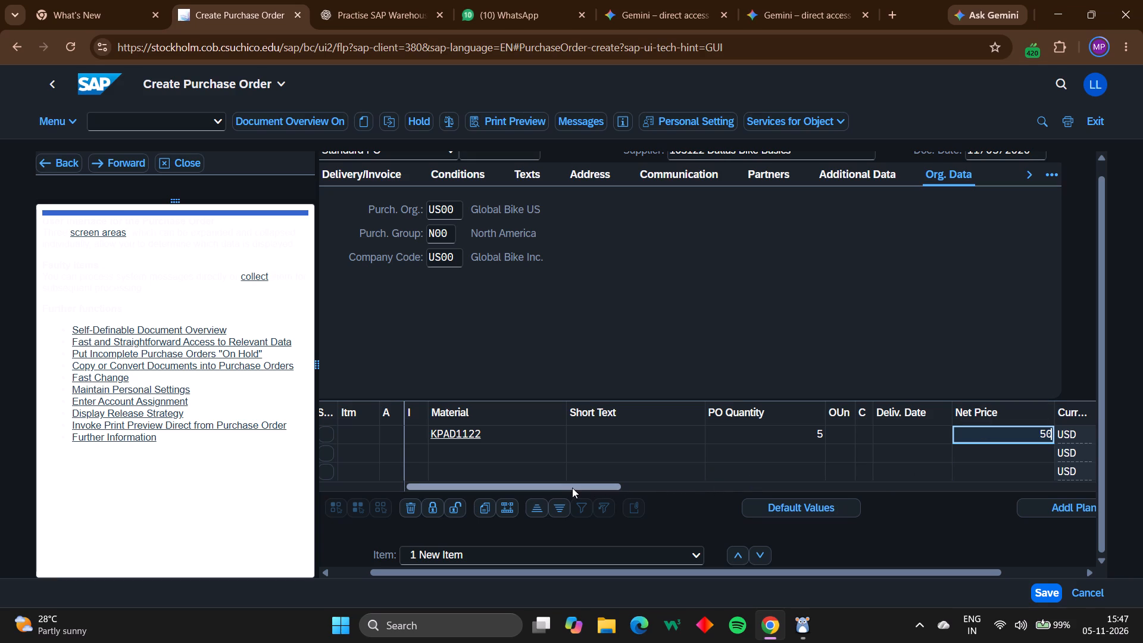
Enter plant SD00 and storage location TGOO for the KPAD1122 item.
left_click_drag(572, 488, 662, 485)
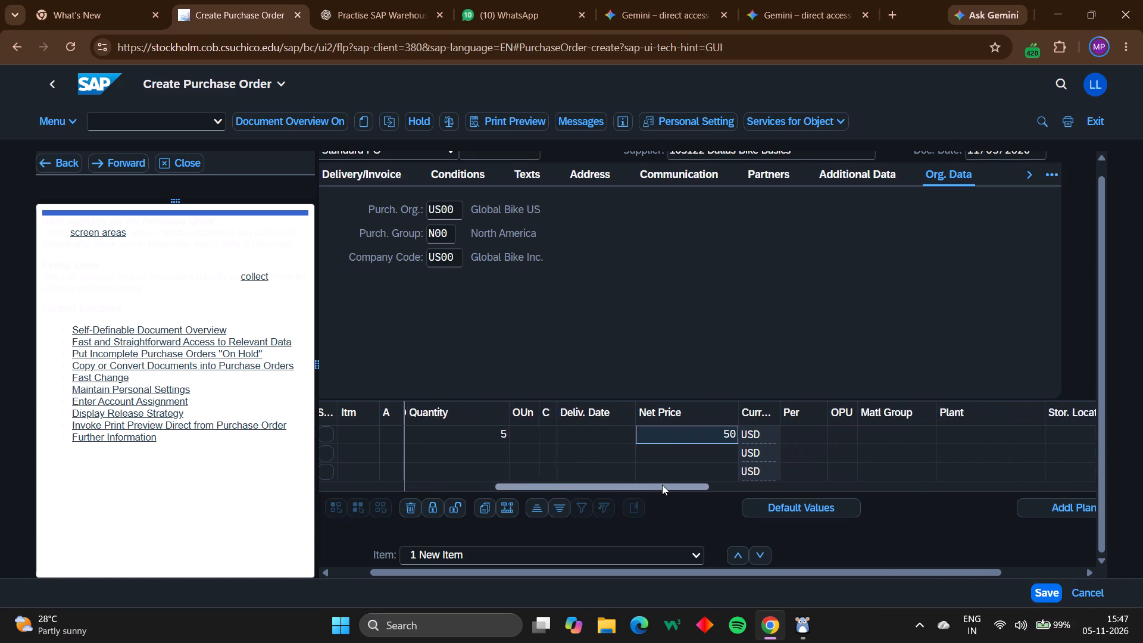
left_click_drag(662, 485, 724, 480)
left_click(745, 433)
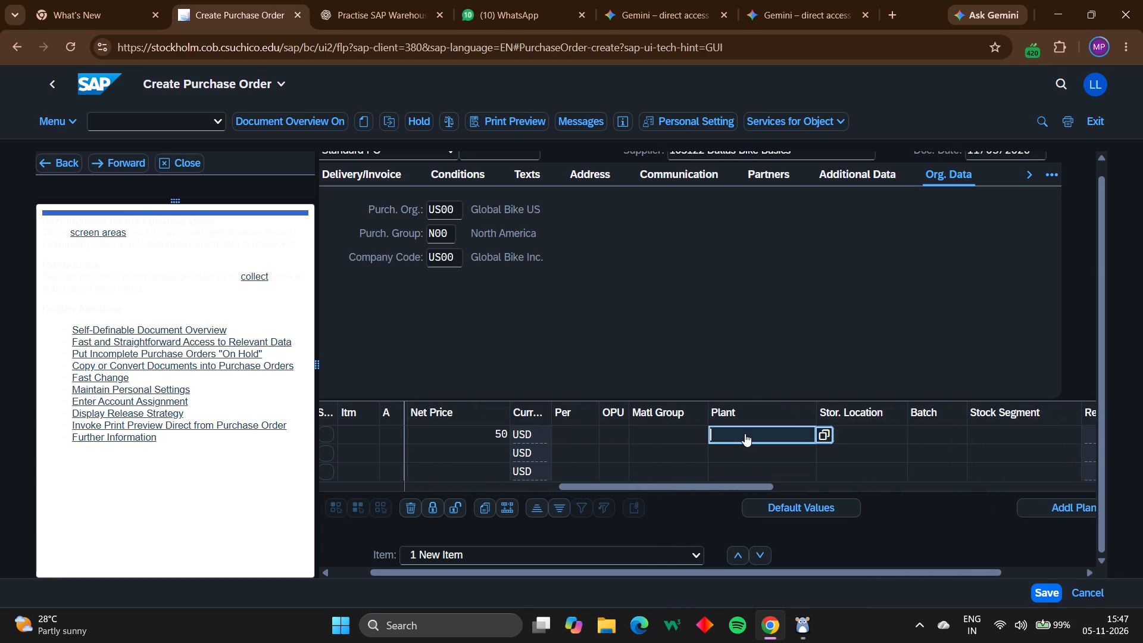
type("SD00")
left_click(889, 439)
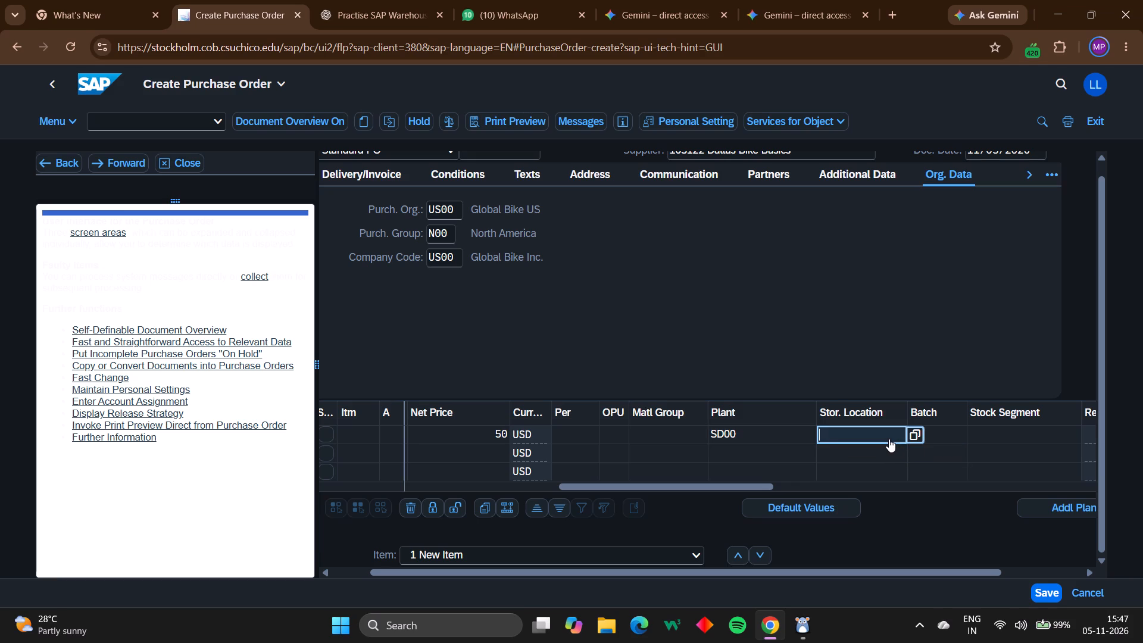
type("TG")
type("OO")
Add material EPAD1122 on the second item line with a PO quantity of 5 and a net price of 50 USD.
left_click_drag(639, 484, 452, 492)
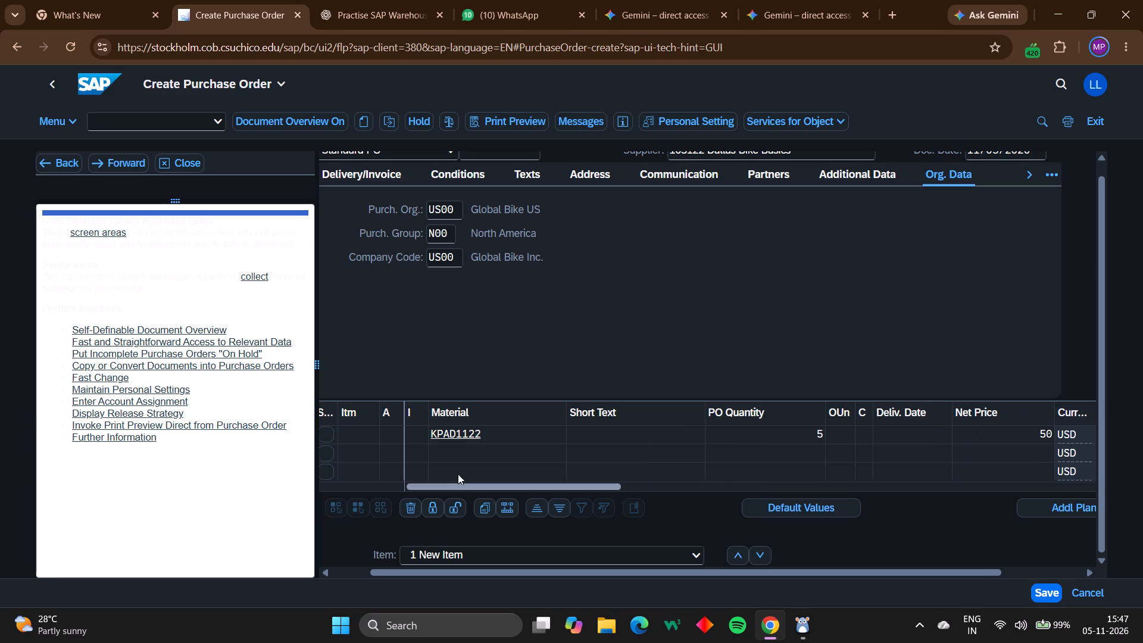
left_click(457, 452)
type("EPA")
key("d")
key("End")
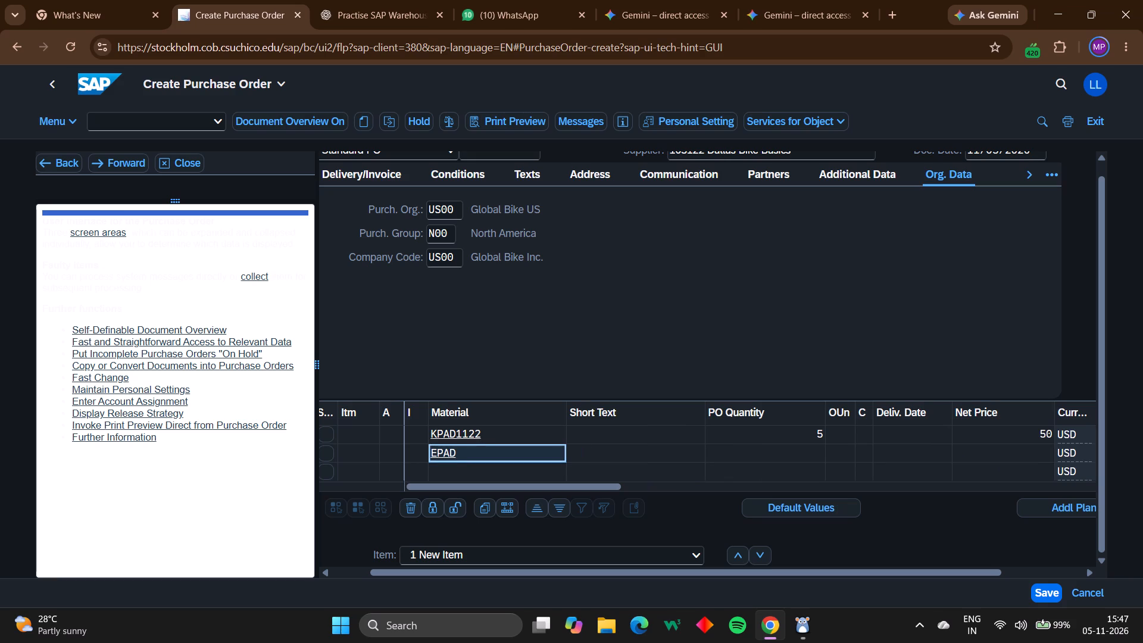
key("End")
key("End")
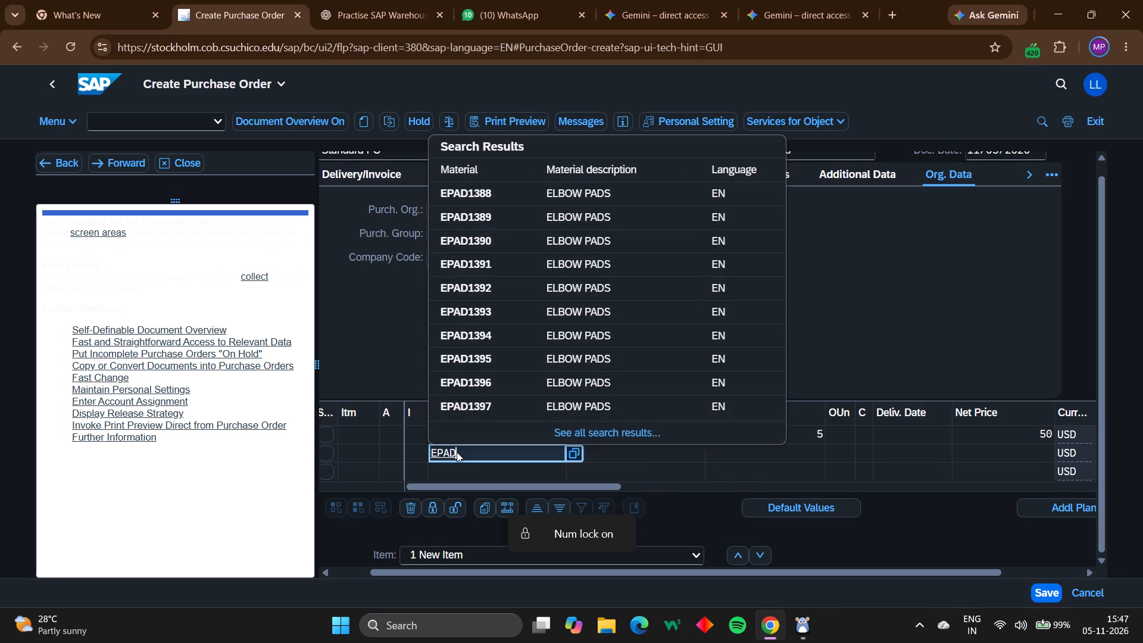
type("113")
key("BackSpace")
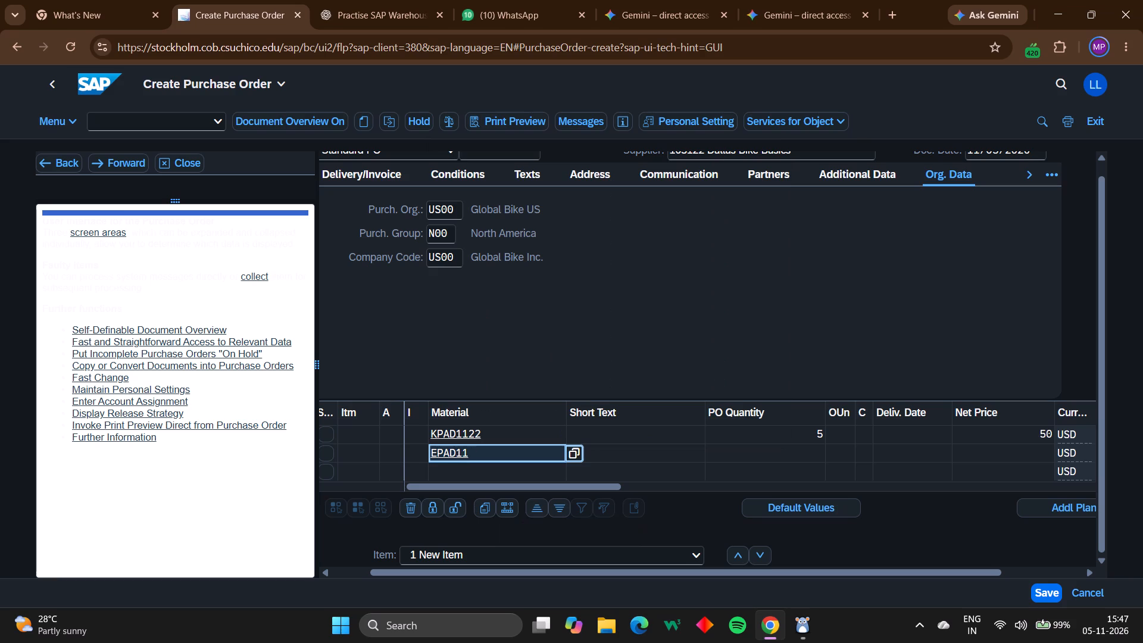
type("22")
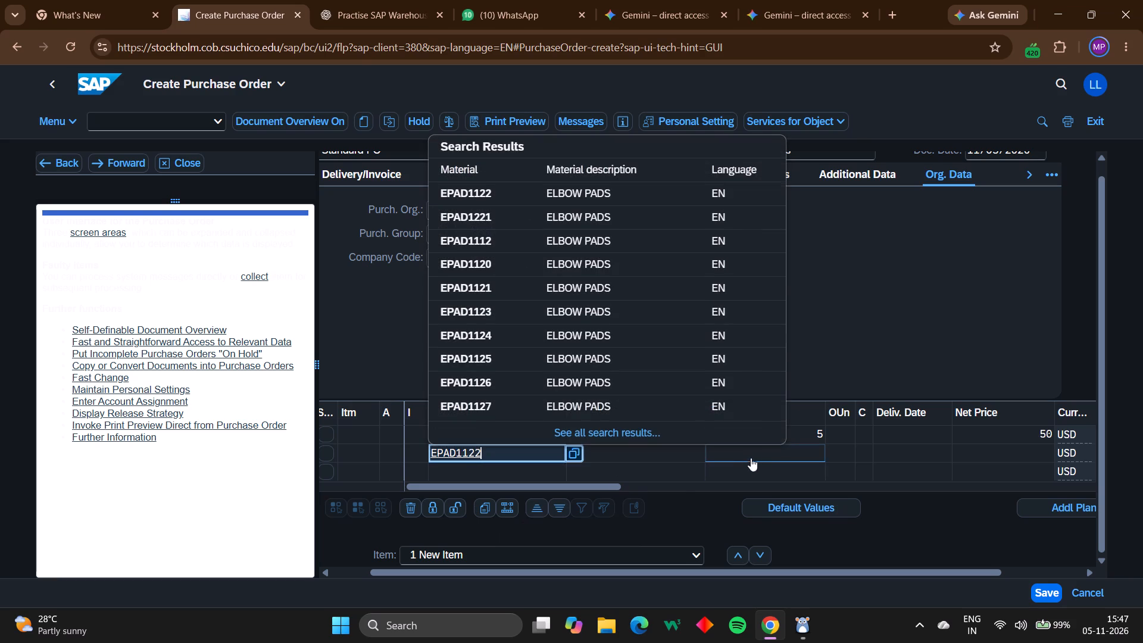
left_click(754, 453)
key("5")
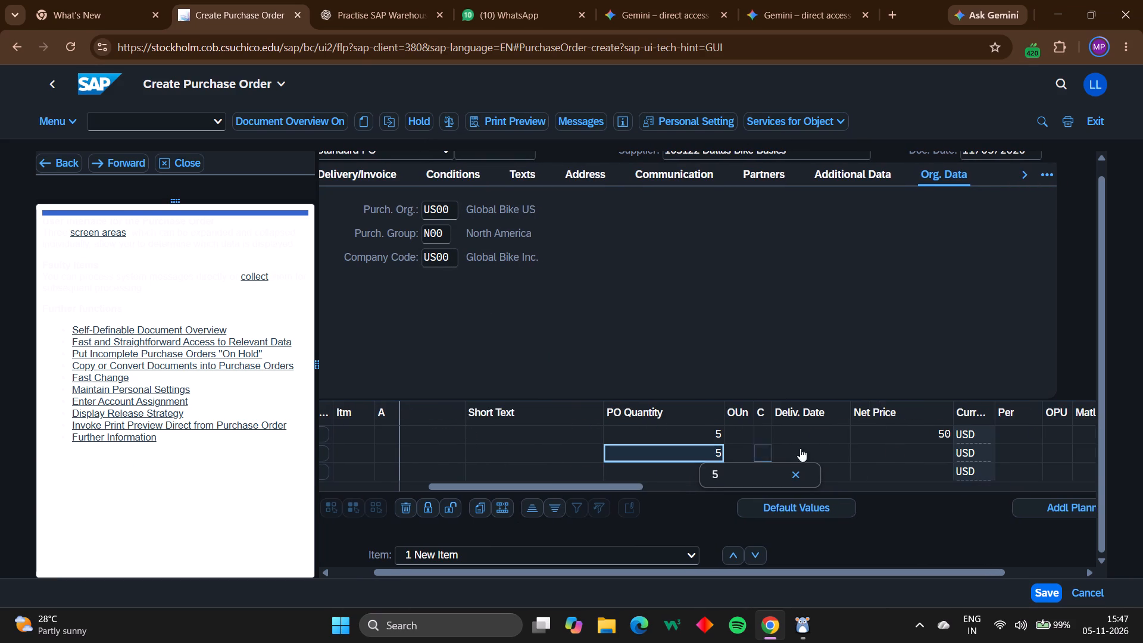
left_click(929, 455)
type("50")
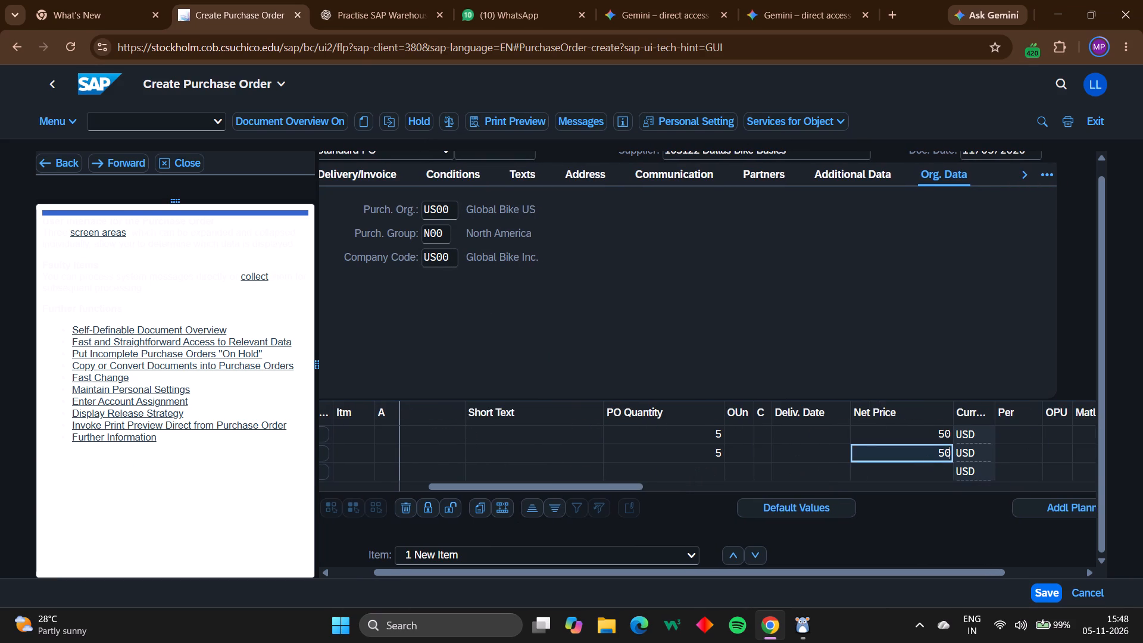
Enter plant SD00 and storage location TG00 for the EPAD1122 item.
left_click_drag(639, 486, 650, 486)
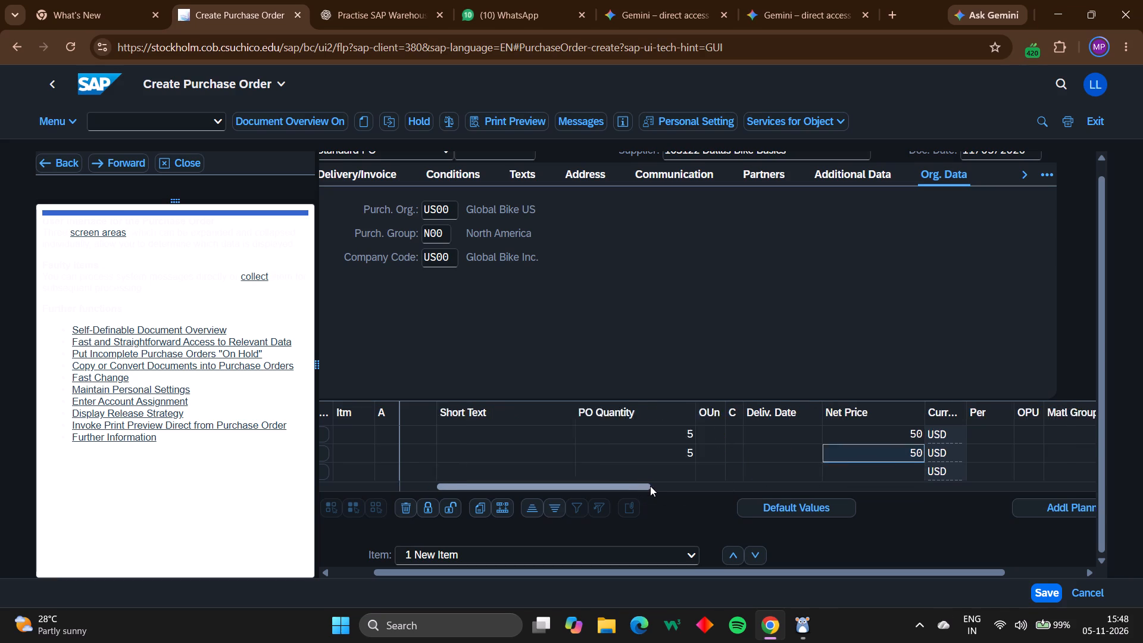
left_click_drag(650, 486, 764, 495)
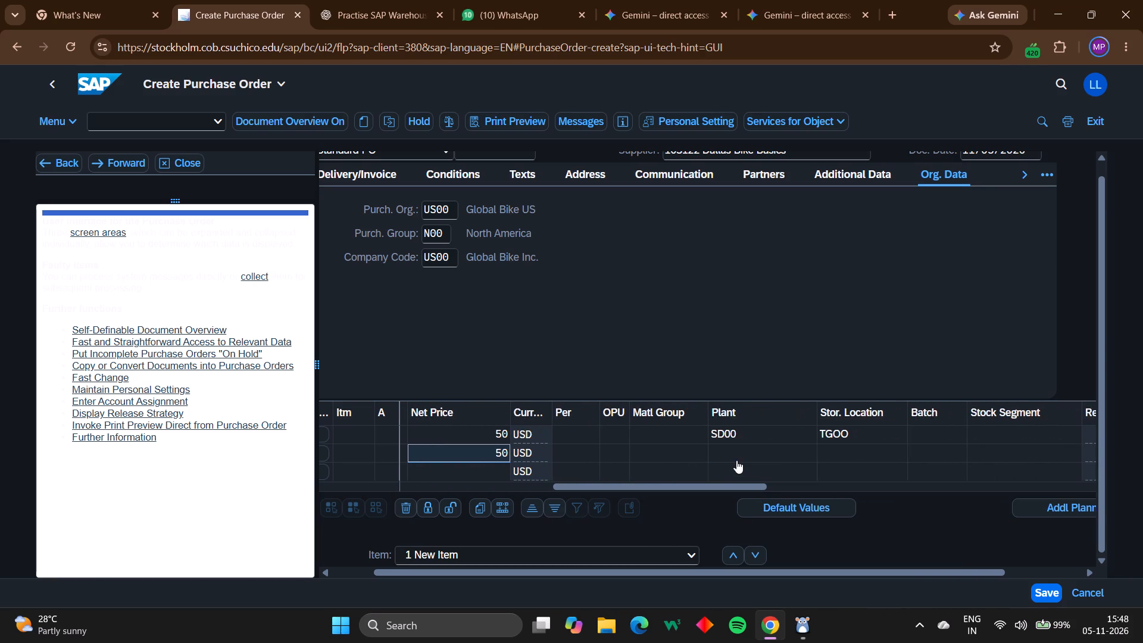
left_click(736, 460)
type("SD00")
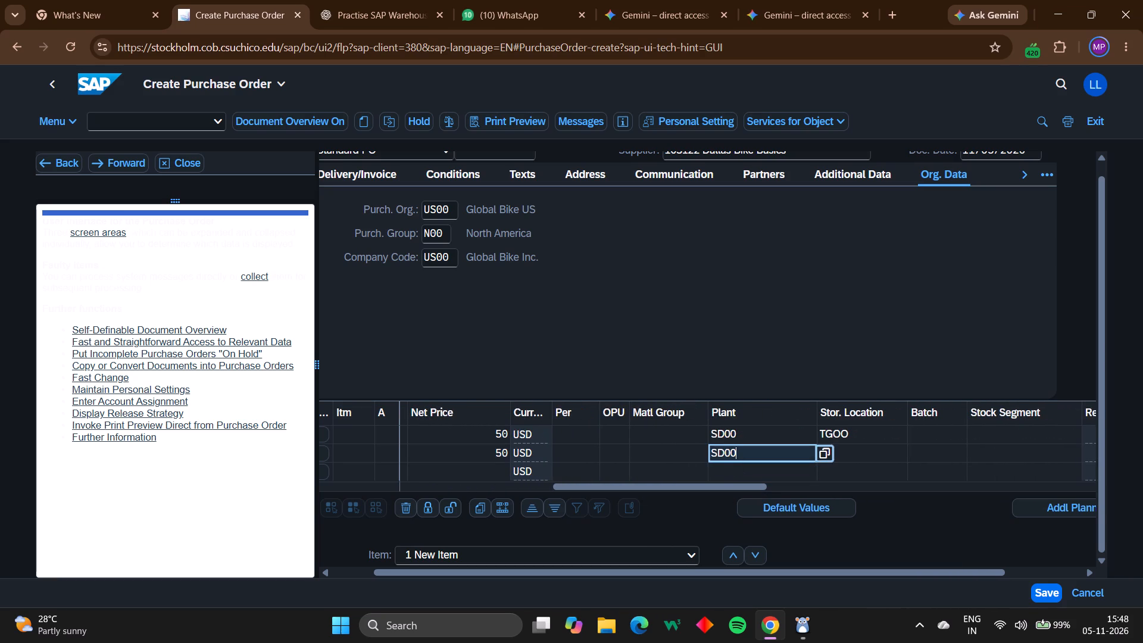
left_click(858, 455)
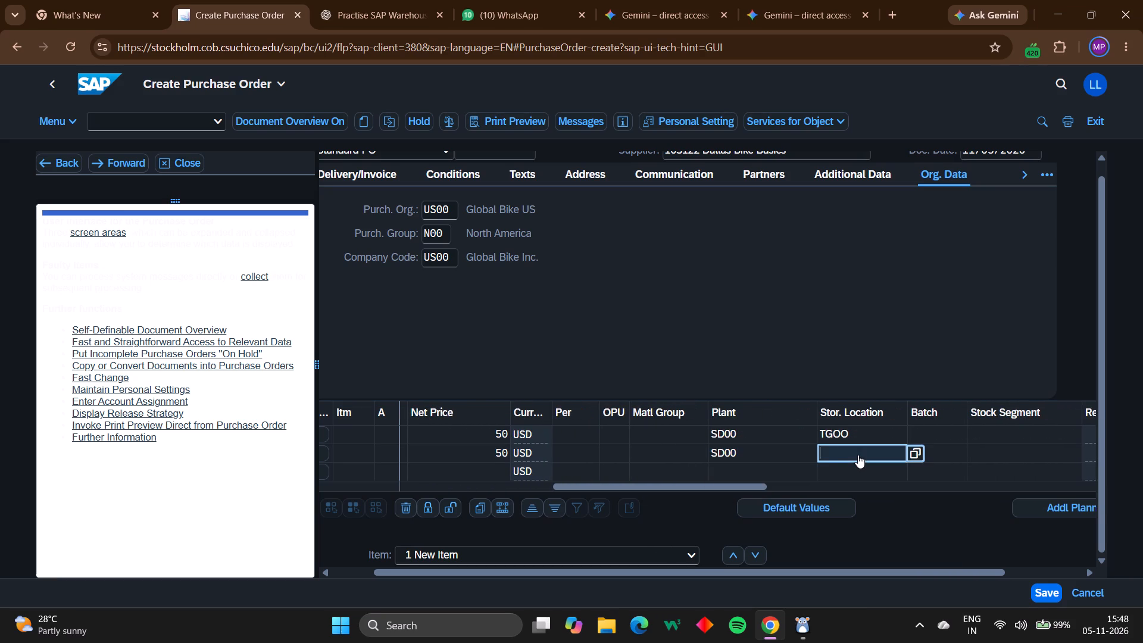
type("TGOO")
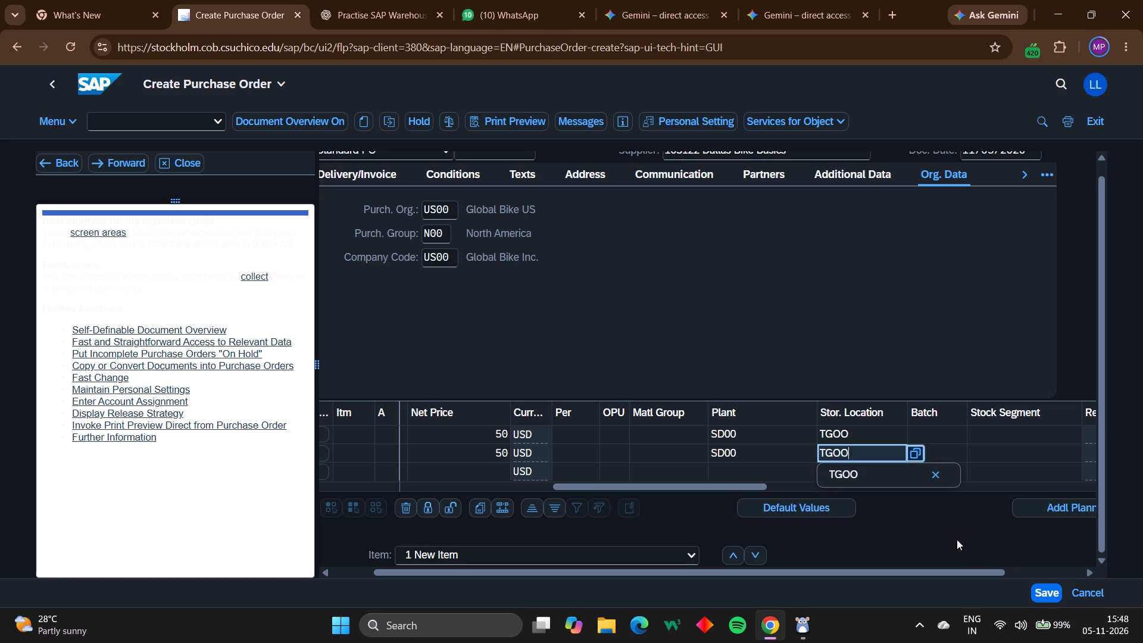
key("BackSpace")
key("BackSpace")
type("00")
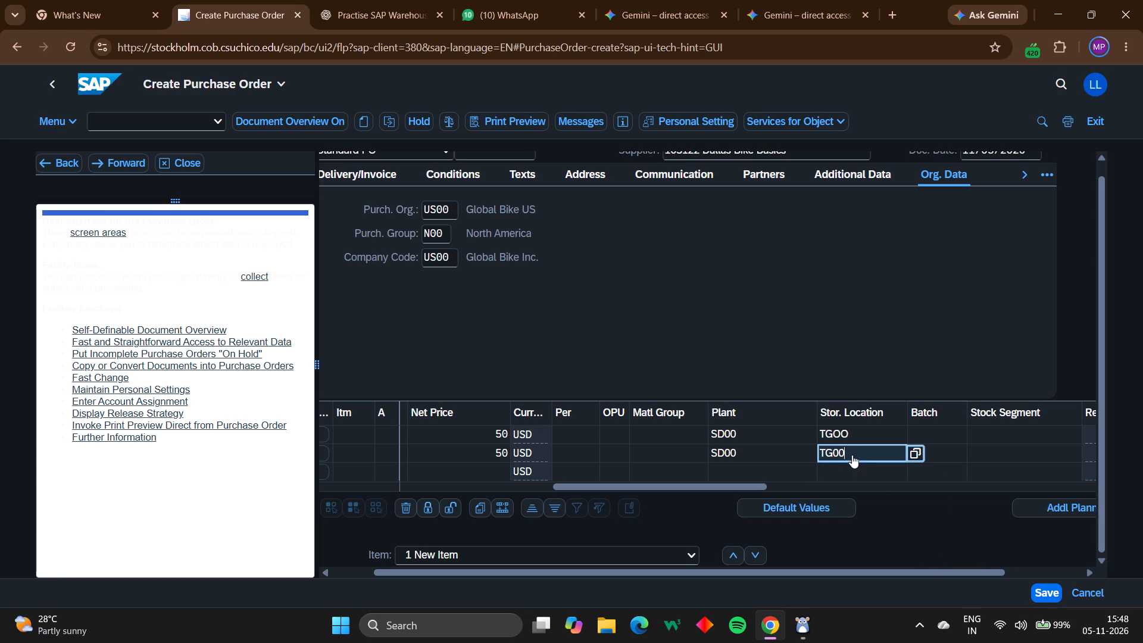
Correct the KPAD1122 item's storage location to TG00 and re-enter plant SD00 for the EPAD1122 item.
left_click(855, 436)
key("BackSpace")
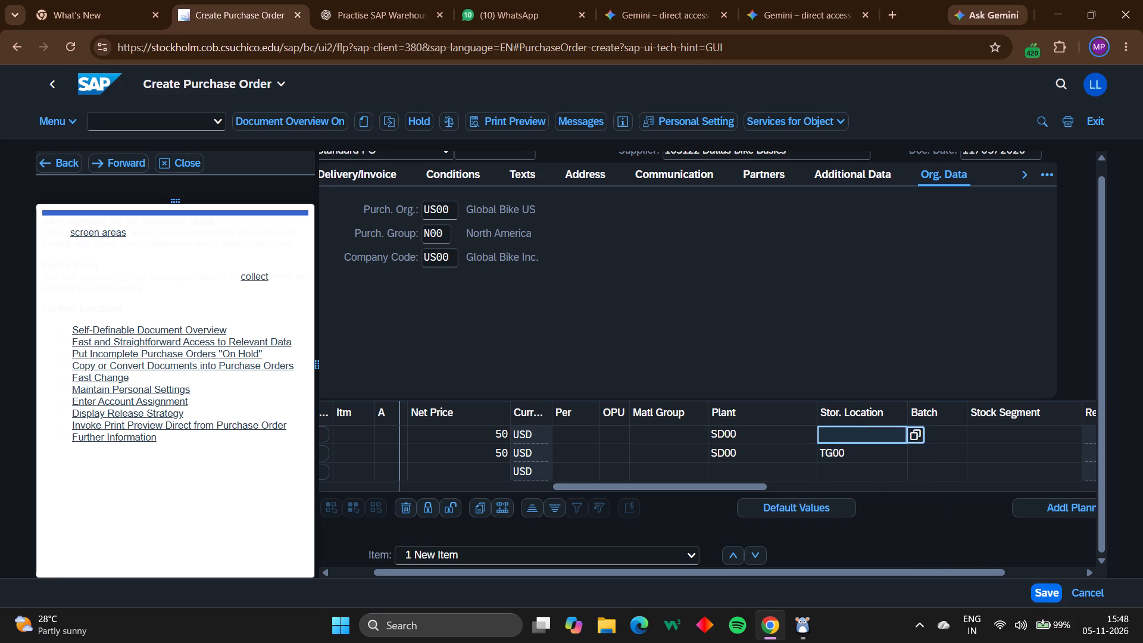
type("TG00")
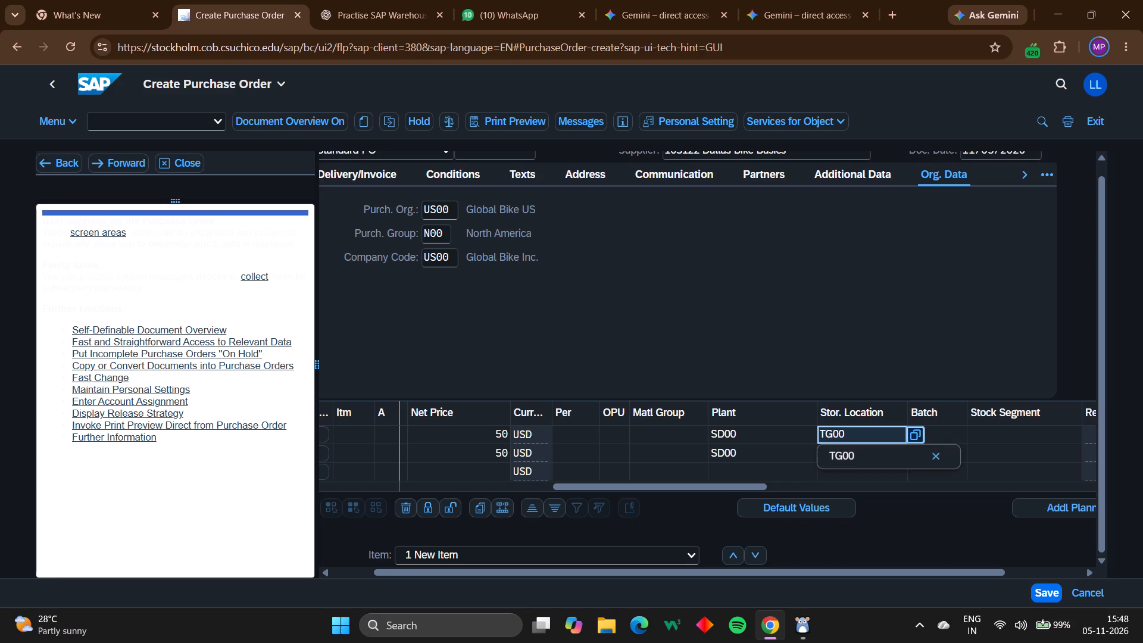
left_click(794, 453)
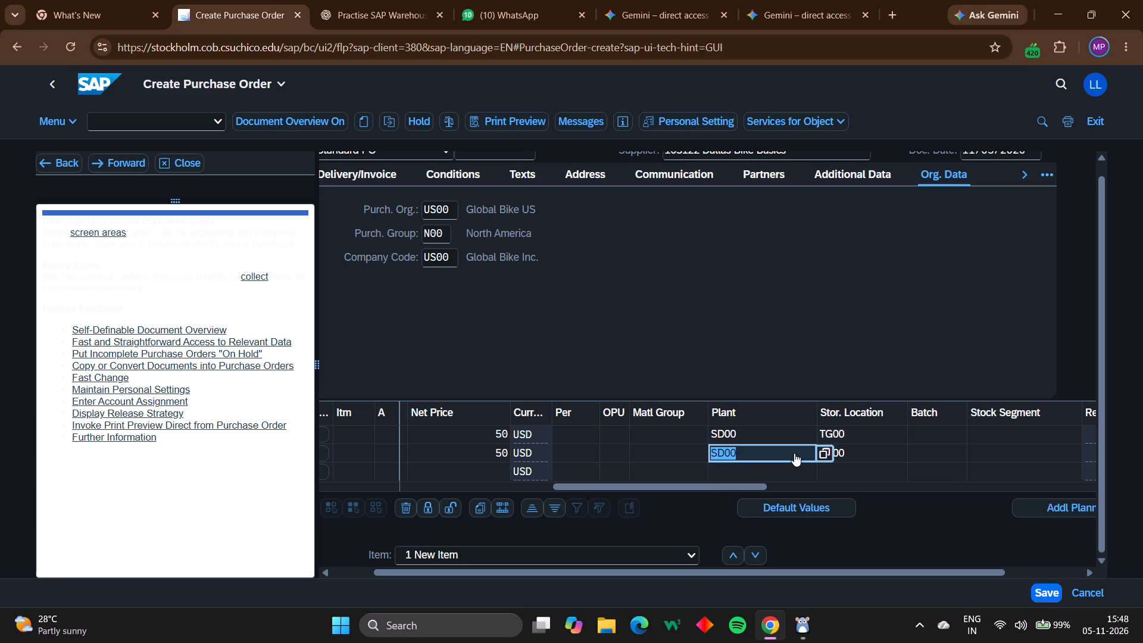
left_click(794, 453)
key("BackSpace")
key("BackSpace")
type("00")
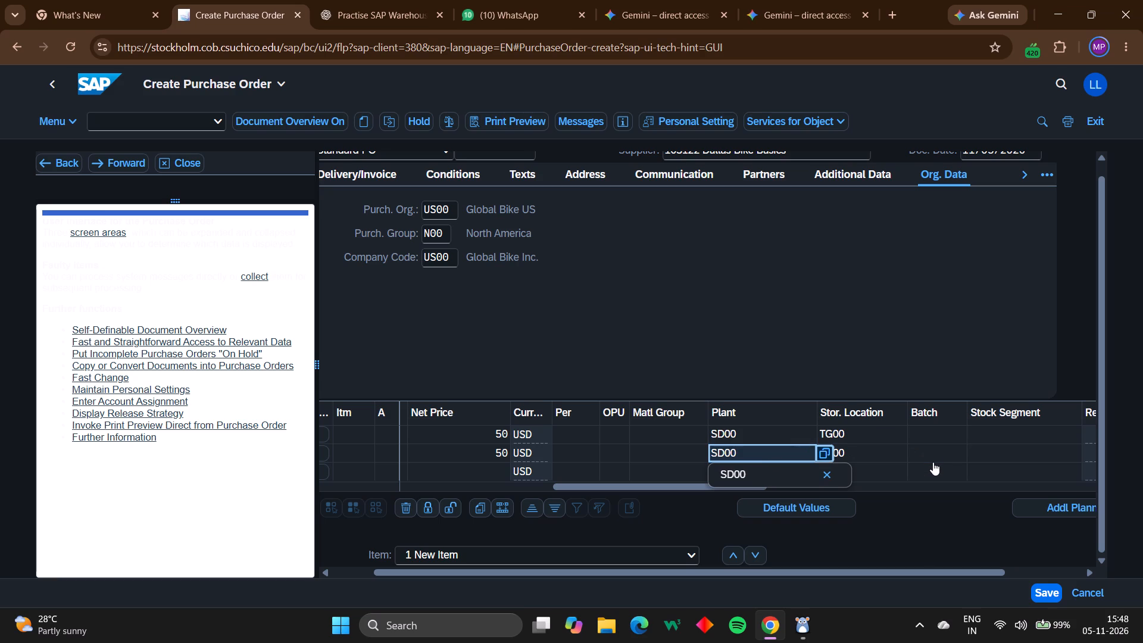
Save the purchase order.
left_click(1055, 592)
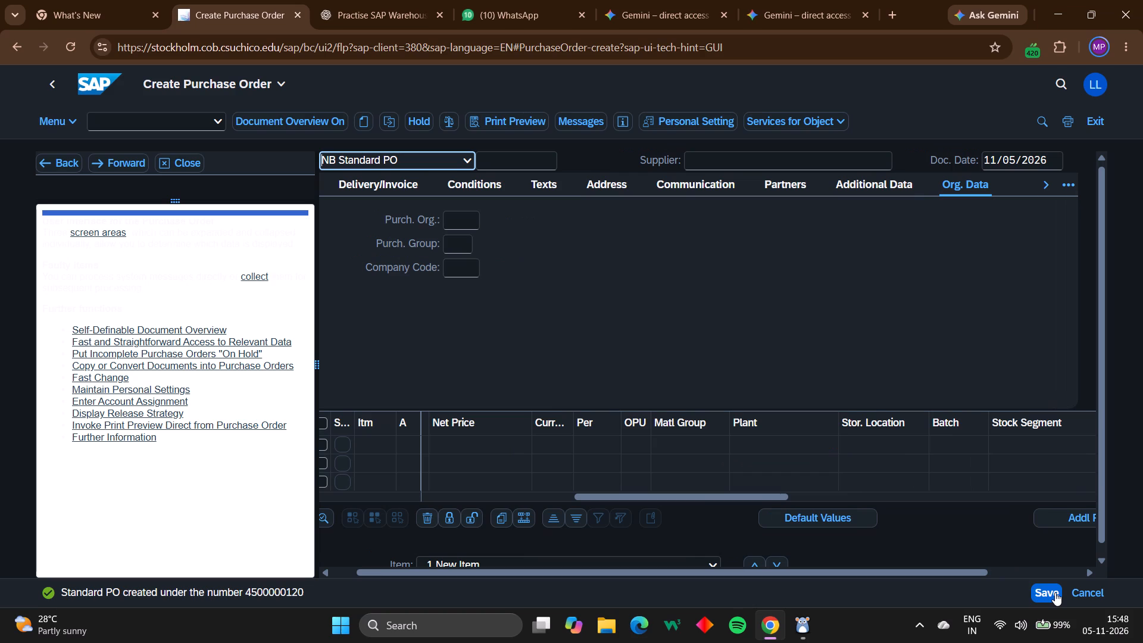
Copy the new purchase order's number from the details of the creation message and close the details.
scroll(527, 341, "down", 1)
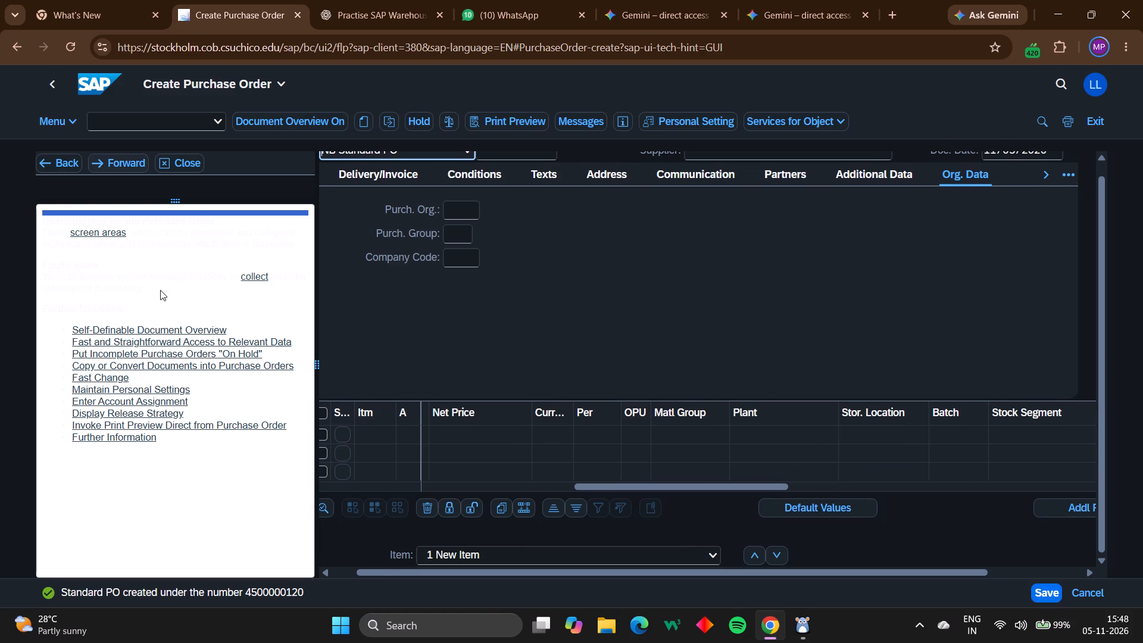
triple_click(272, 594)
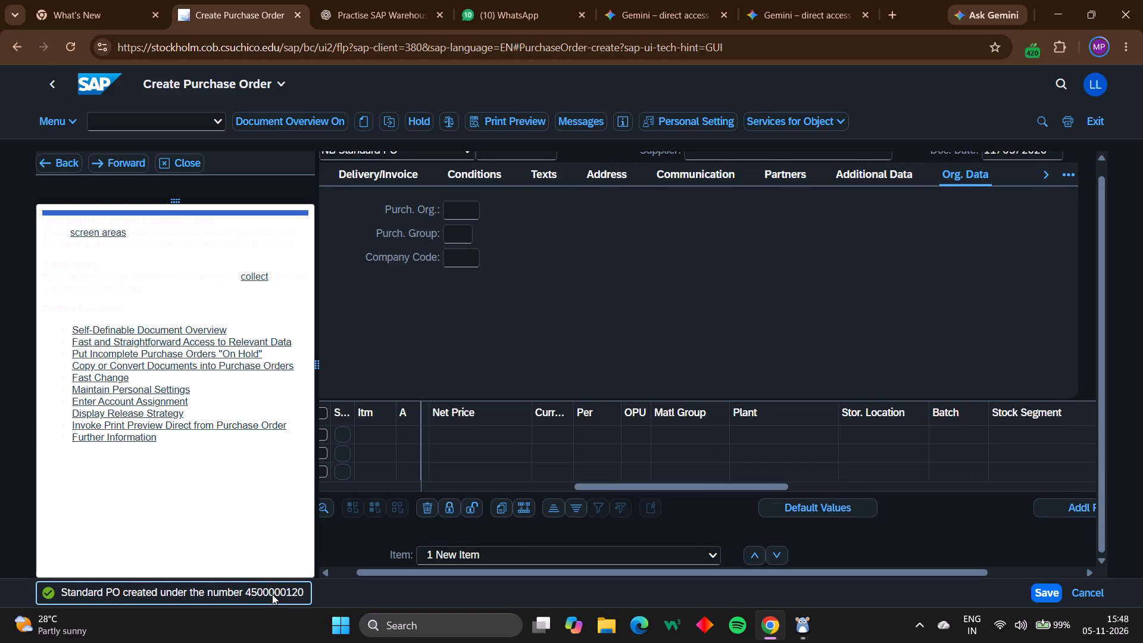
key("ctrl+c")
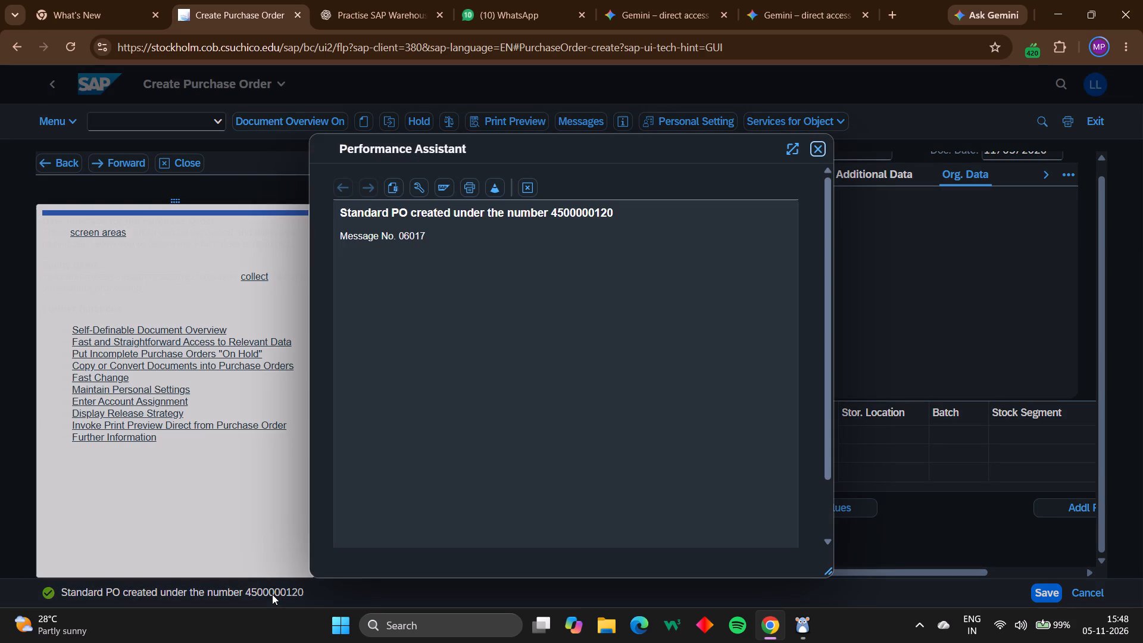
triple_click(560, 208)
double_click(560, 208)
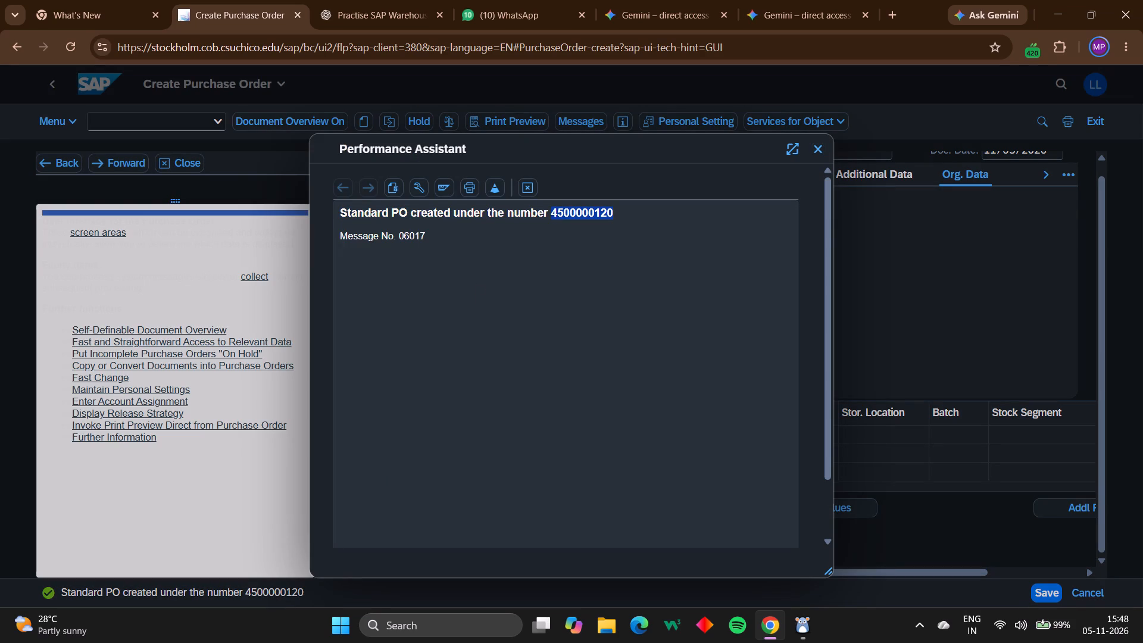
key("ctrl+c")
left_click(820, 145)
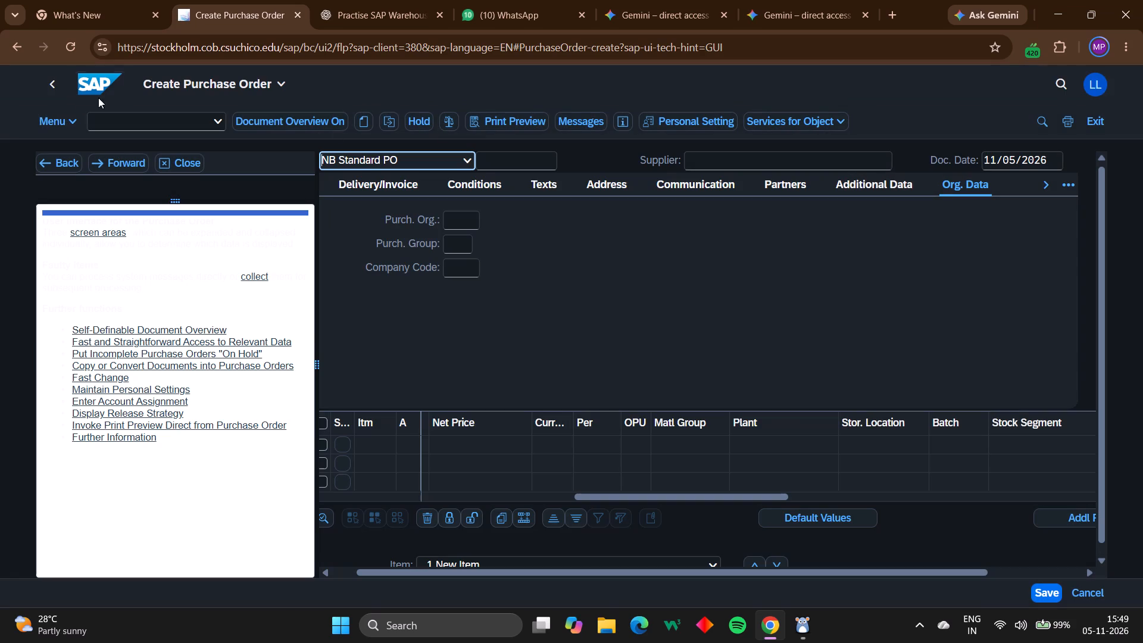
Return to the home page and display the newly created purchase order to review its supplier and item data.
left_click(54, 88)
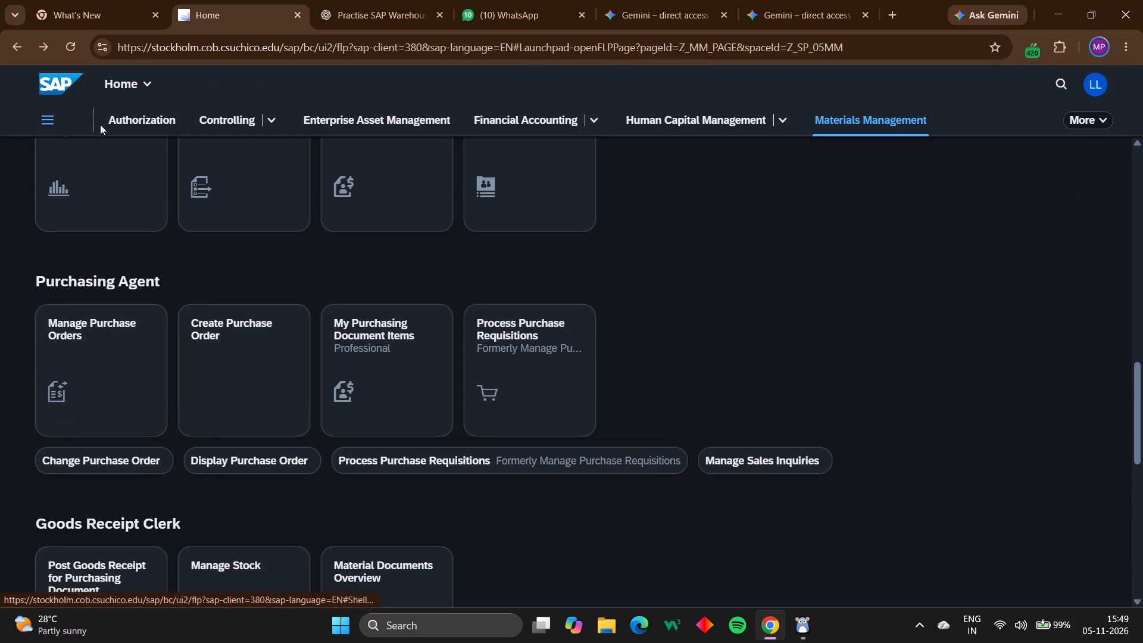
left_click(252, 459)
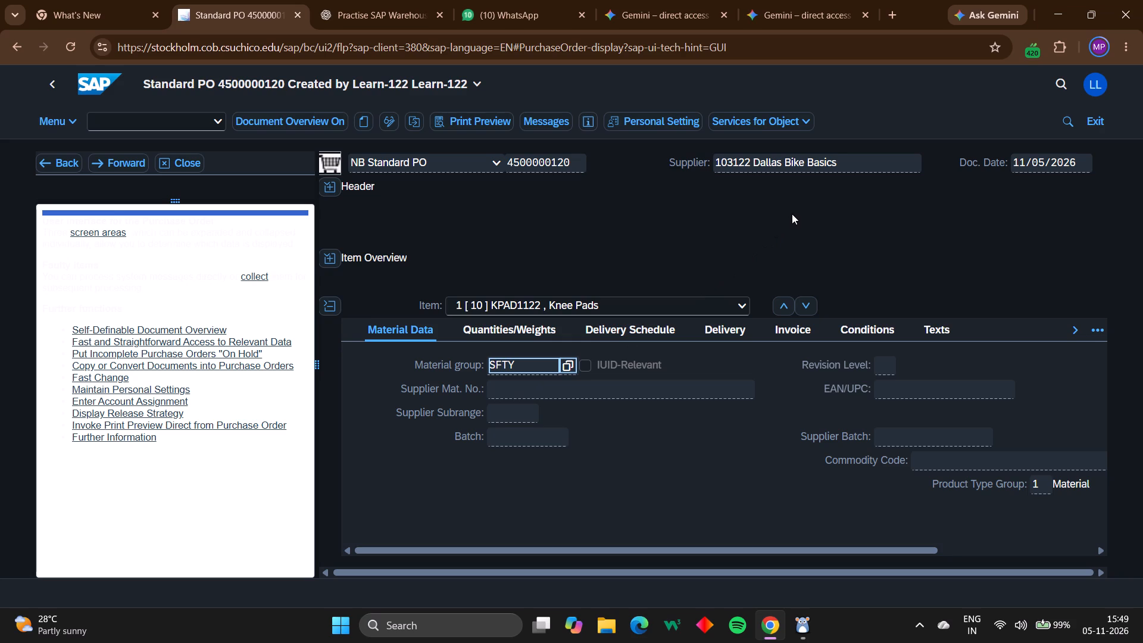
scroll(792, 214, "left", 1)
scroll(694, 386, "down", 2)
scroll(694, 386, "left", 5)
scroll(694, 386, "right", 6)
scroll(719, 208, "up", 1)
scroll(719, 208, "down", 1)
Review the KPAD1122 item's material data and expand the item overview to check the purchase order's item lines.
scroll(784, 412, "left", 1)
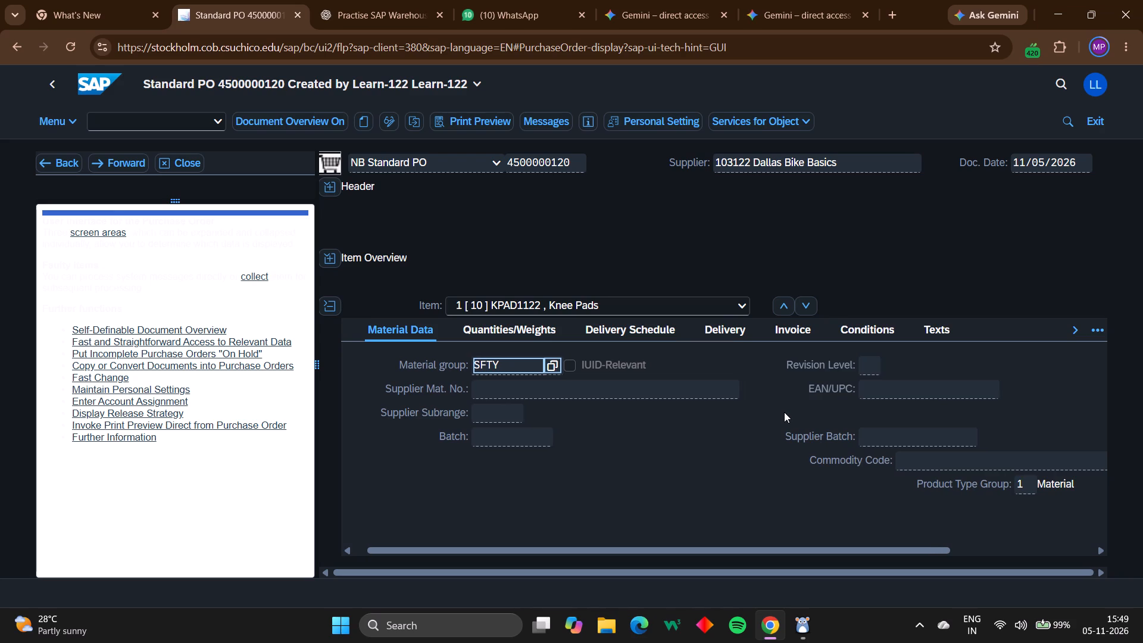
scroll(784, 412, "left", 1)
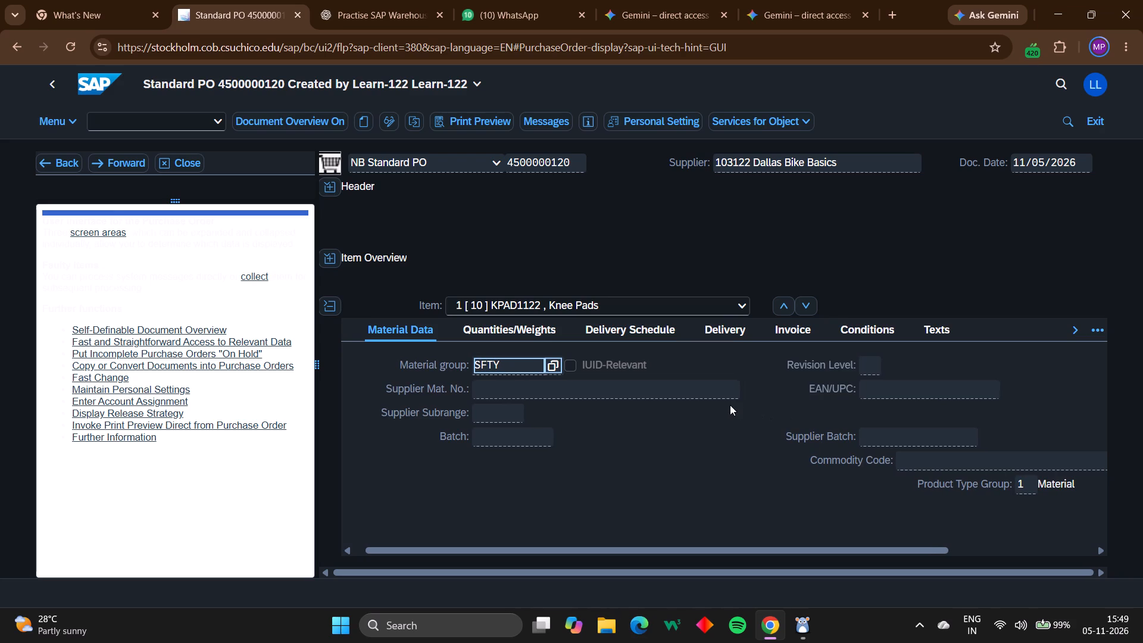
scroll(730, 405, "left", 3)
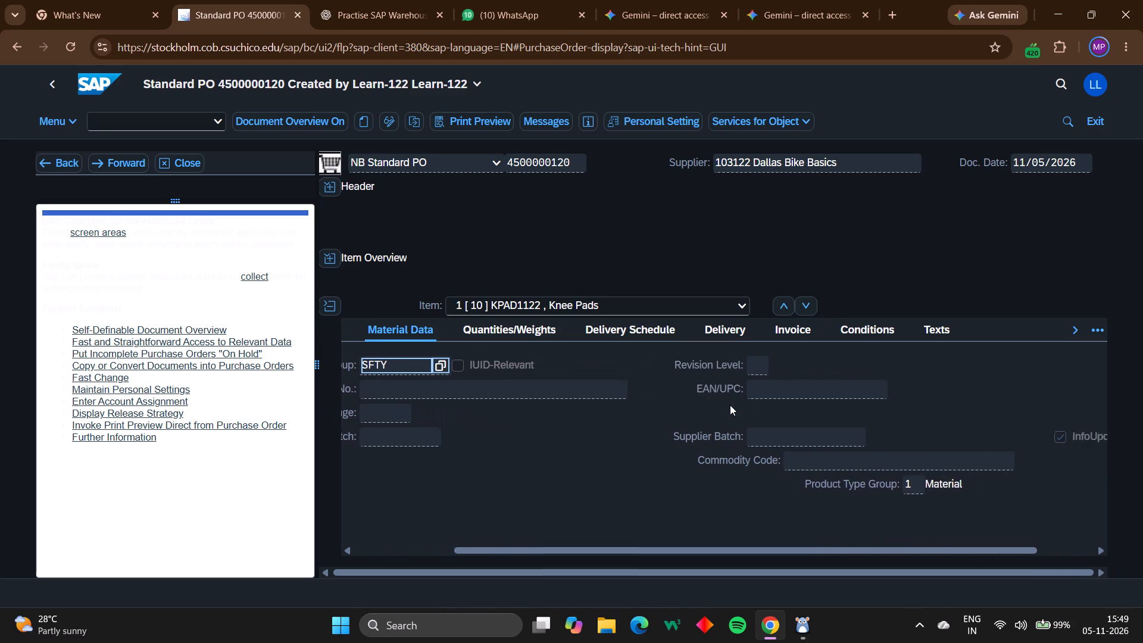
scroll(730, 405, "left", 4)
scroll(730, 405, "right", 9)
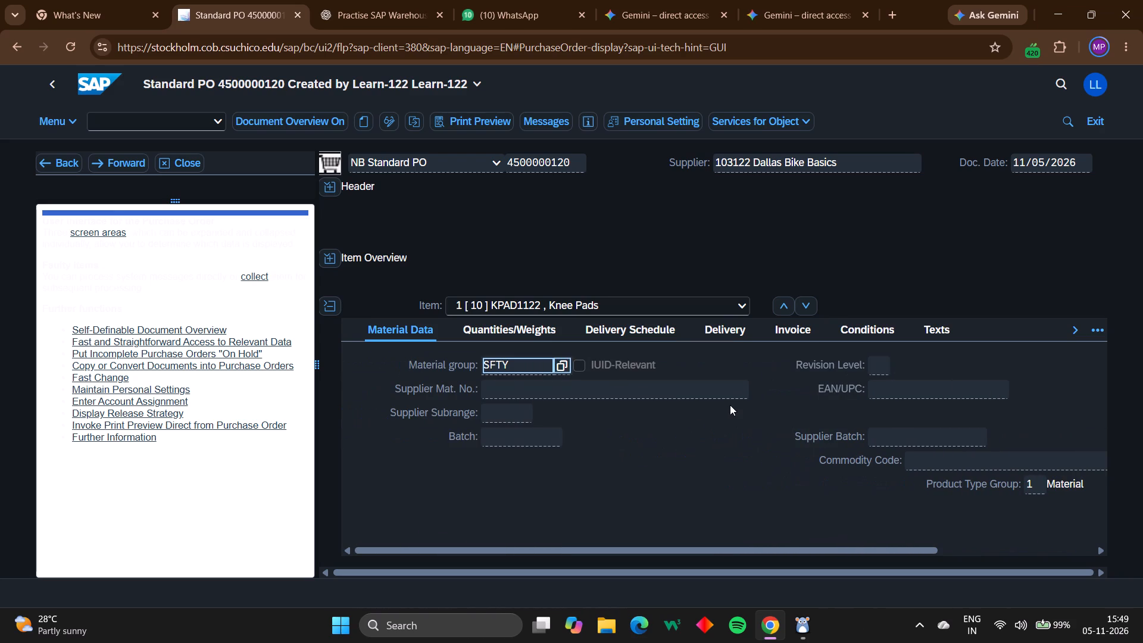
scroll(526, 264, "up", 1)
scroll(526, 264, "down", 1)
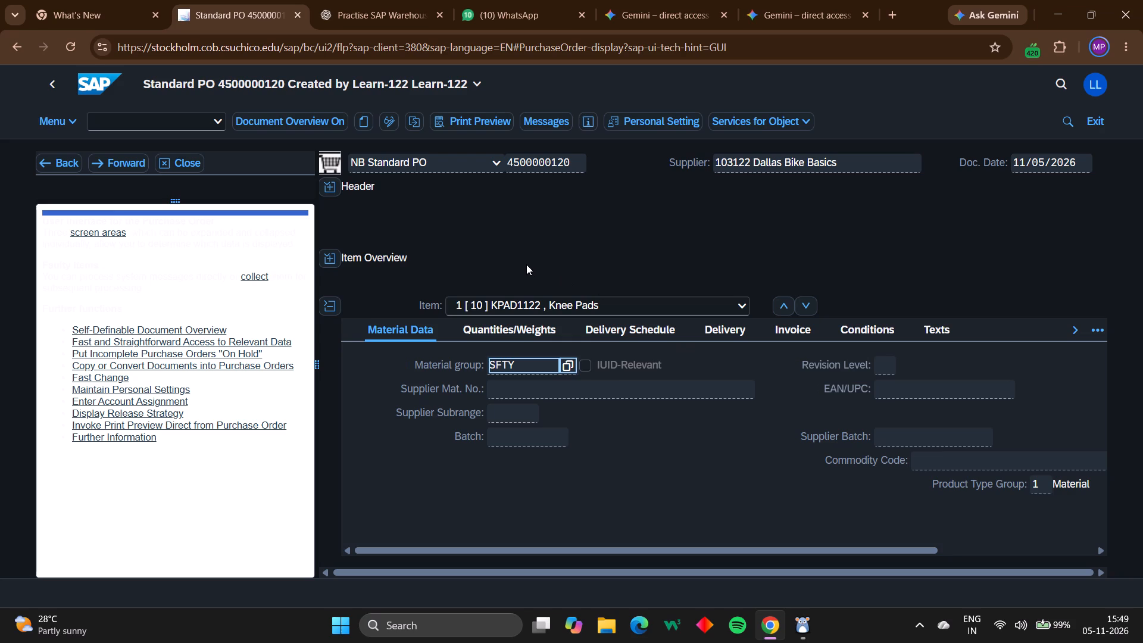
scroll(526, 264, "down", 1)
left_click(508, 386)
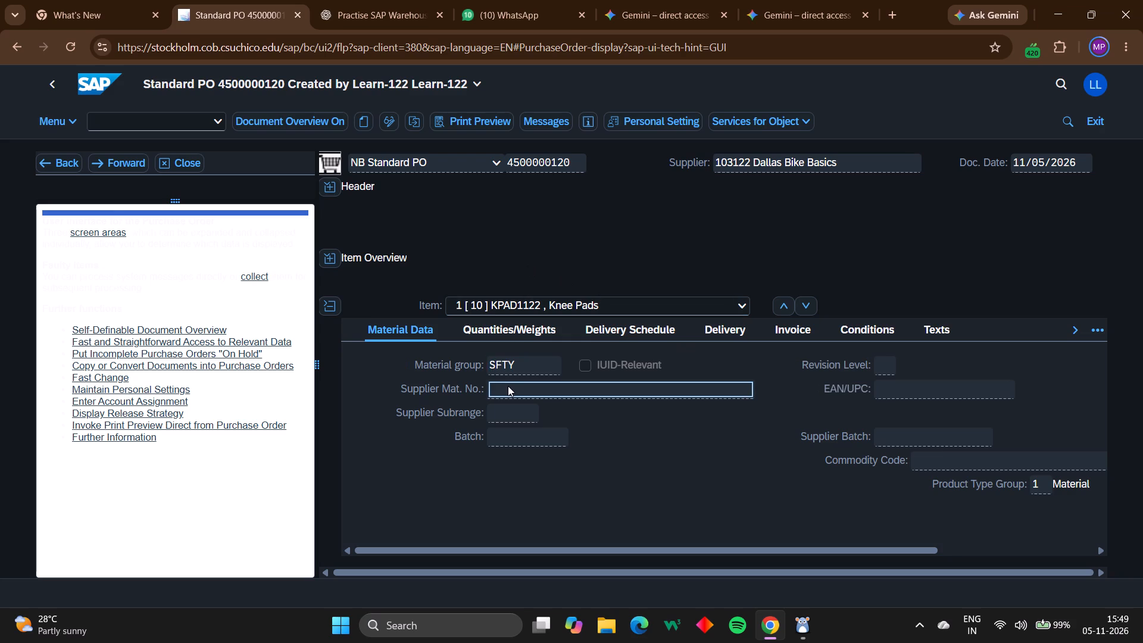
left_click(553, 165)
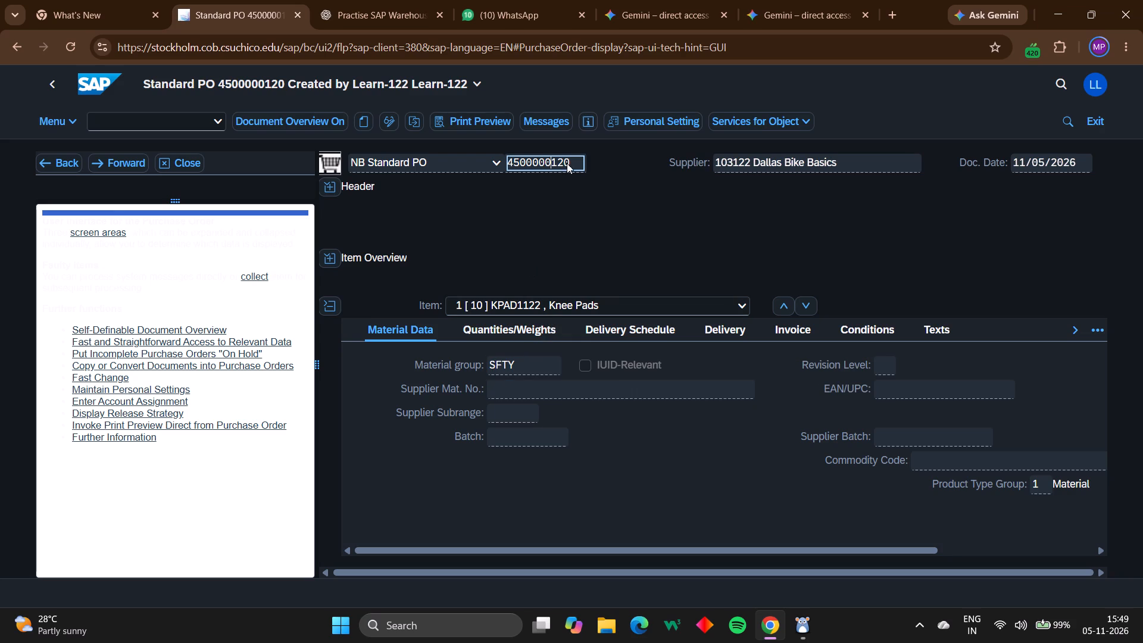
scroll(630, 246, "up", 1)
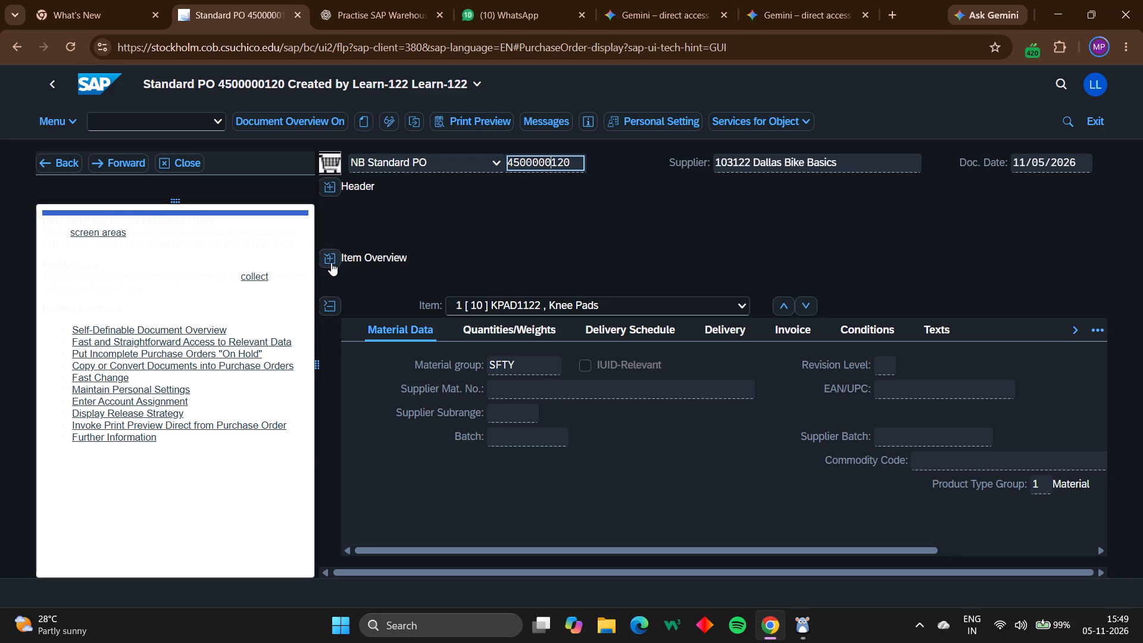
left_click(331, 263)
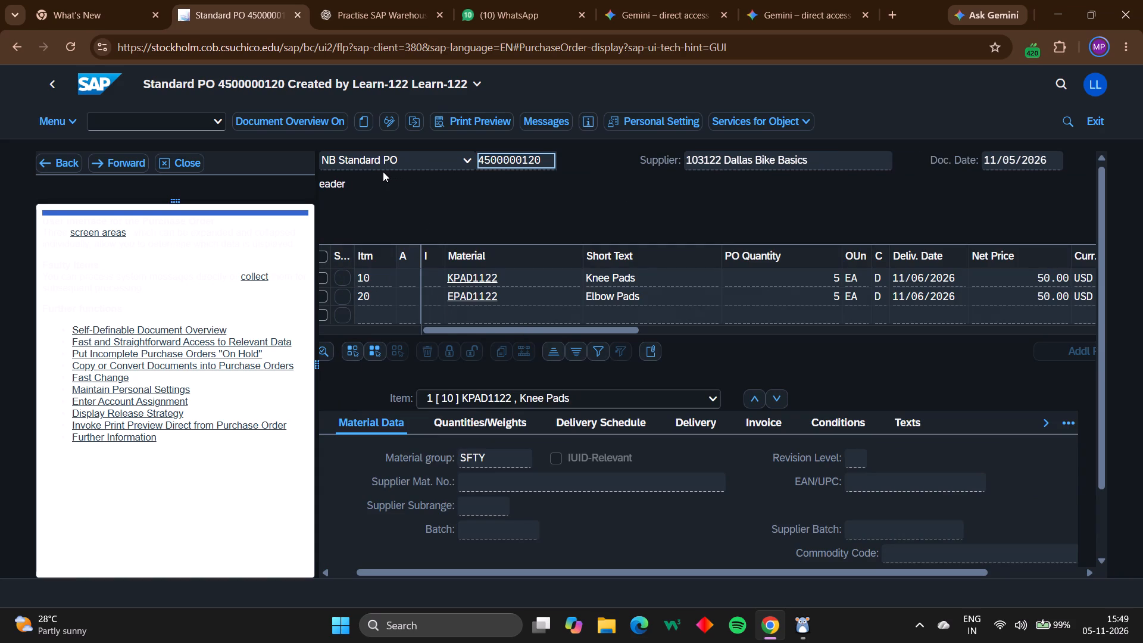
Return to the Materials Management home page and look through the Purchasing Agent and Goods Receipt Clerk apps.
left_click(46, 80)
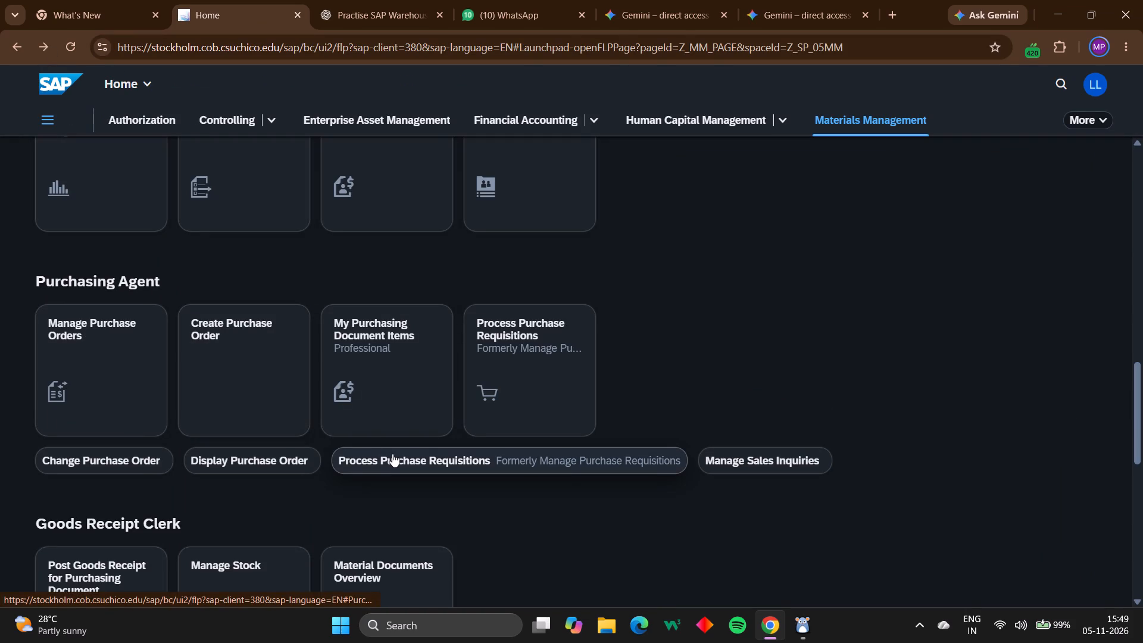
scroll(392, 454, "left", 1)
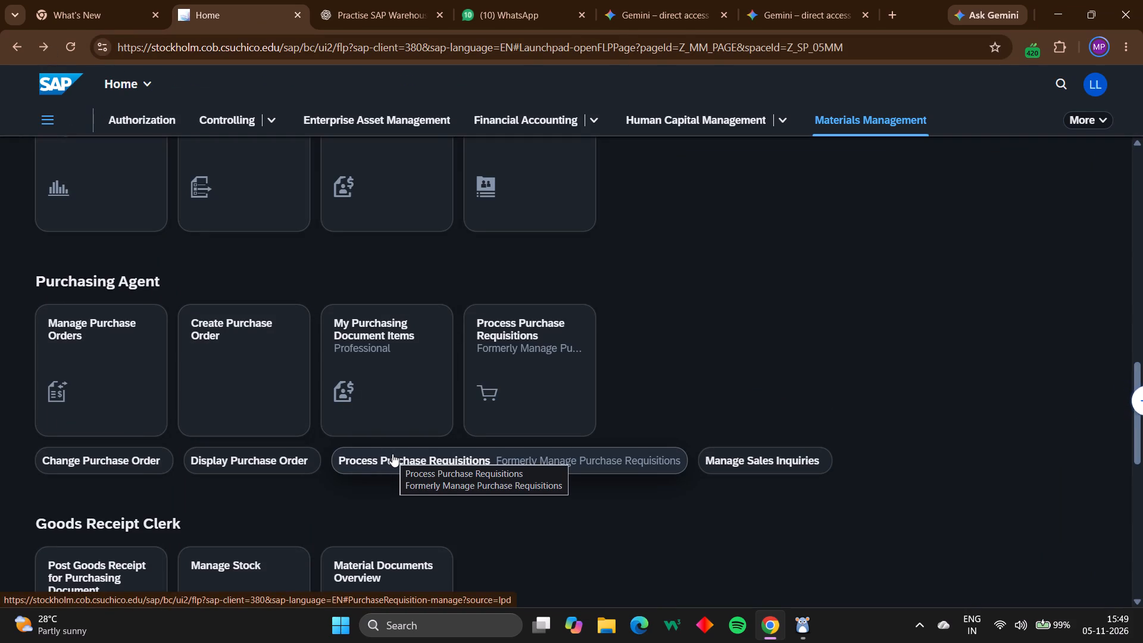
scroll(392, 454, "left", 1)
scroll(405, 415, "down", 1)
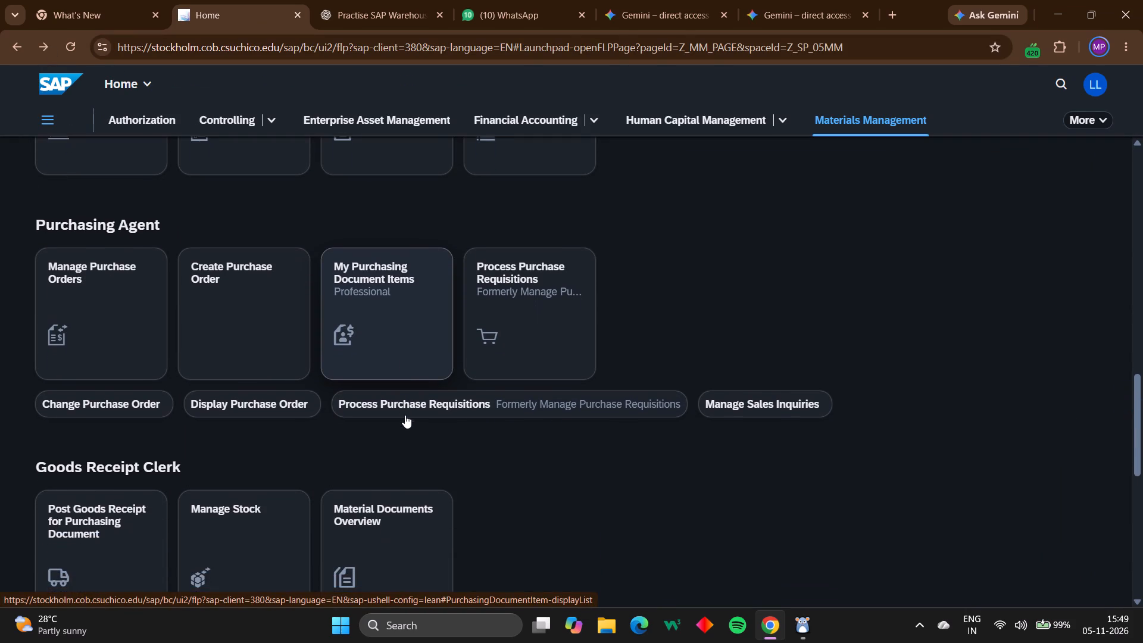
scroll(405, 415, "down", 1)
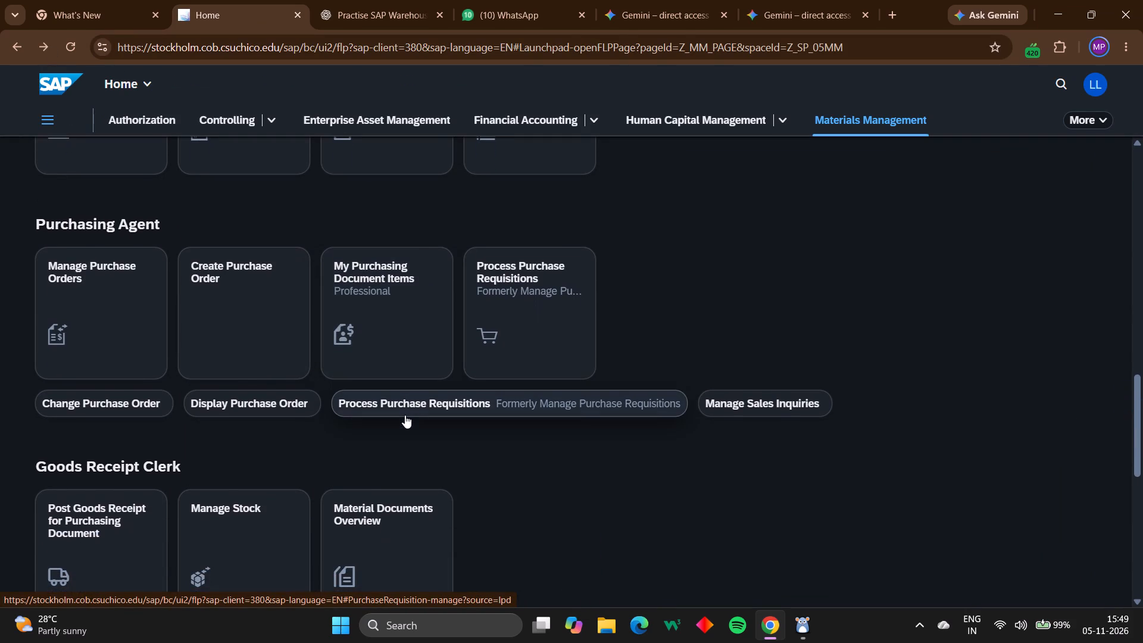
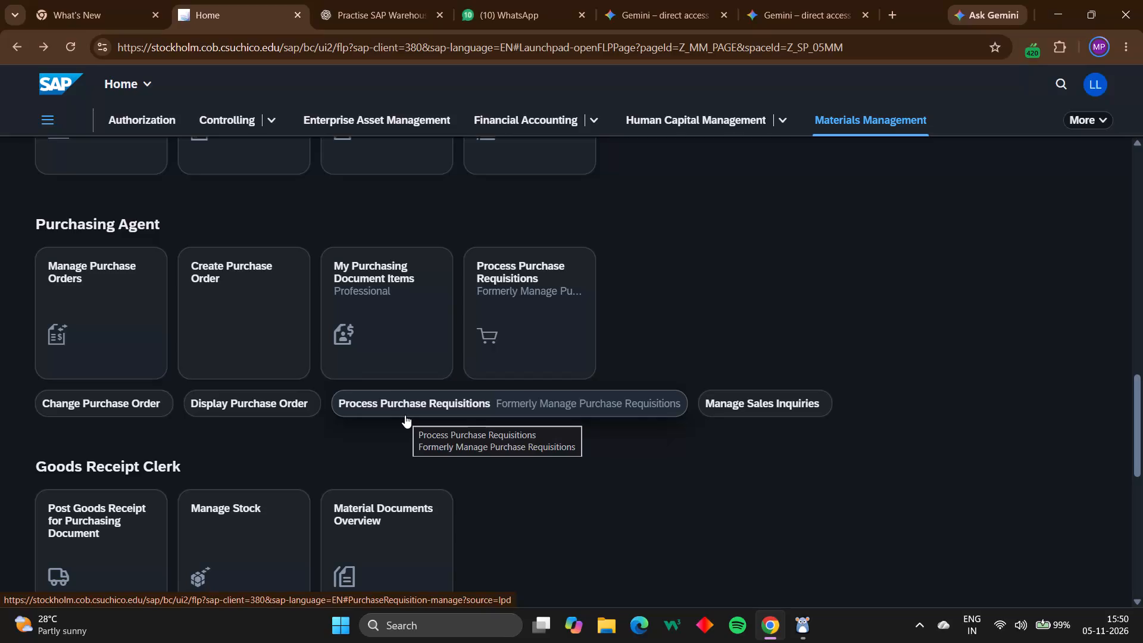
scroll(405, 415, "down", 1)
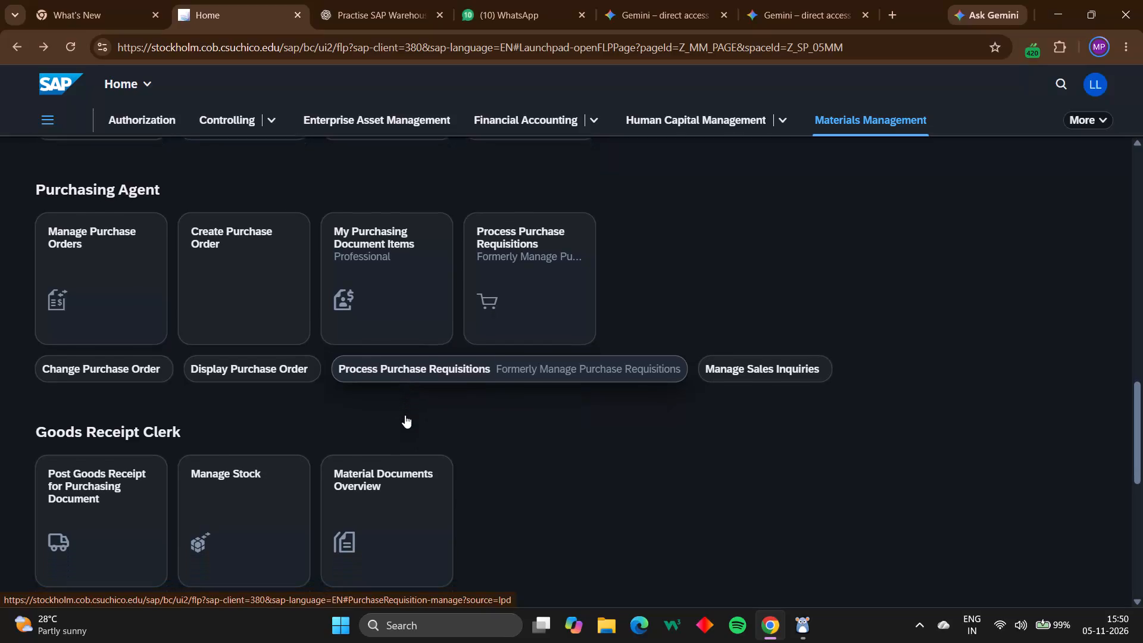
scroll(405, 415, "down", 1)
left_click(124, 464)
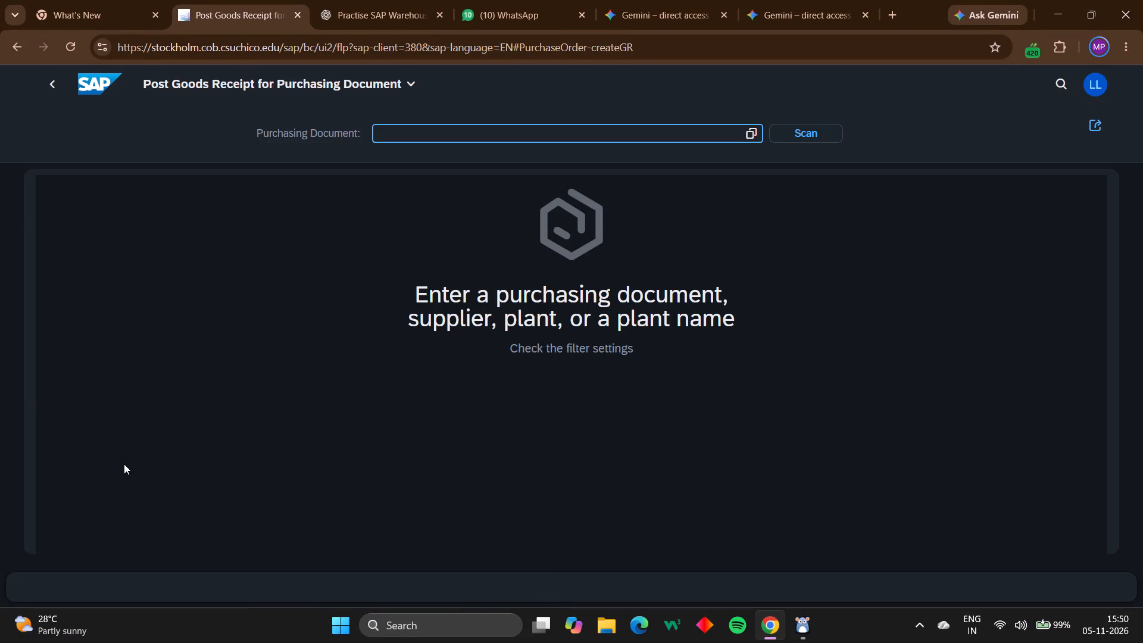
left_click(445, 136)
key("ctrl+v")
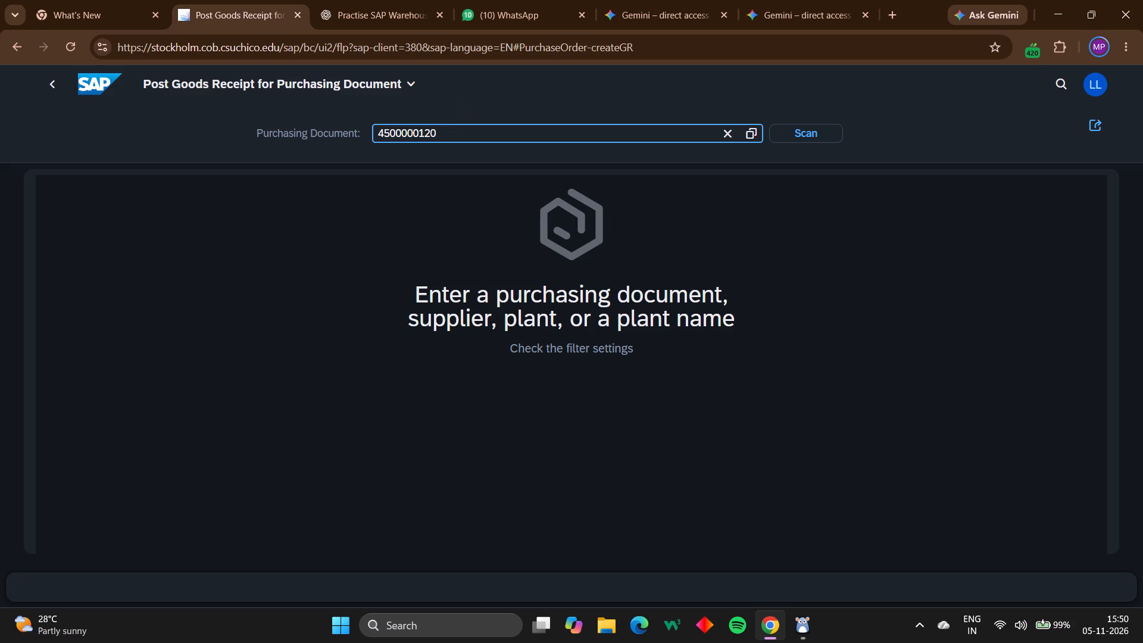
left_click(800, 139)
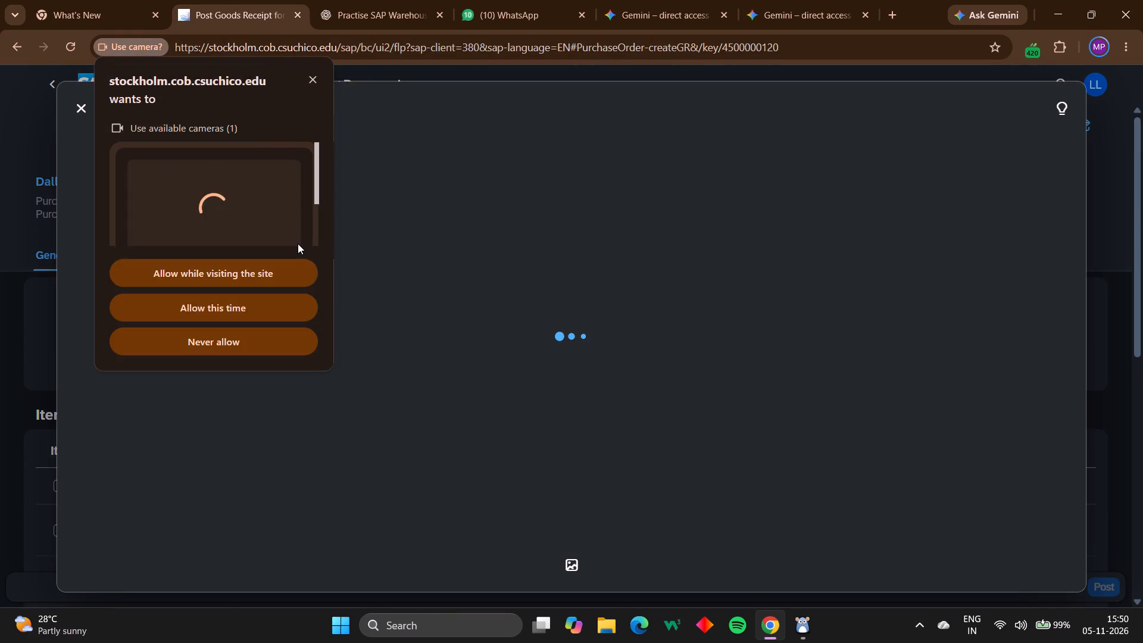
left_click(315, 80)
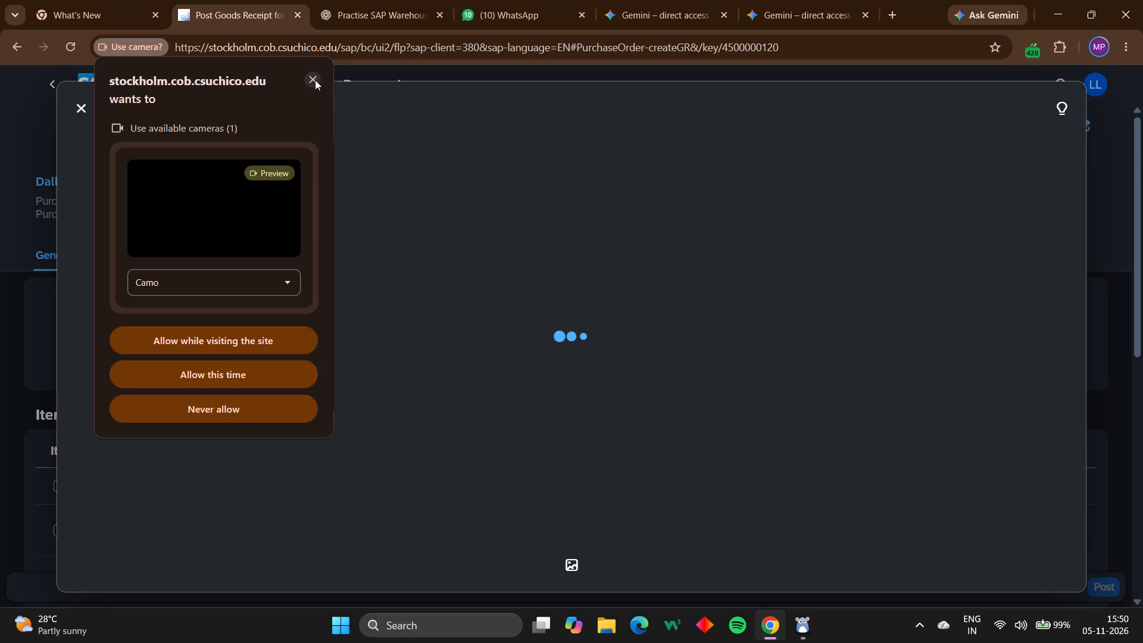
scroll(327, 365, "down", 2)
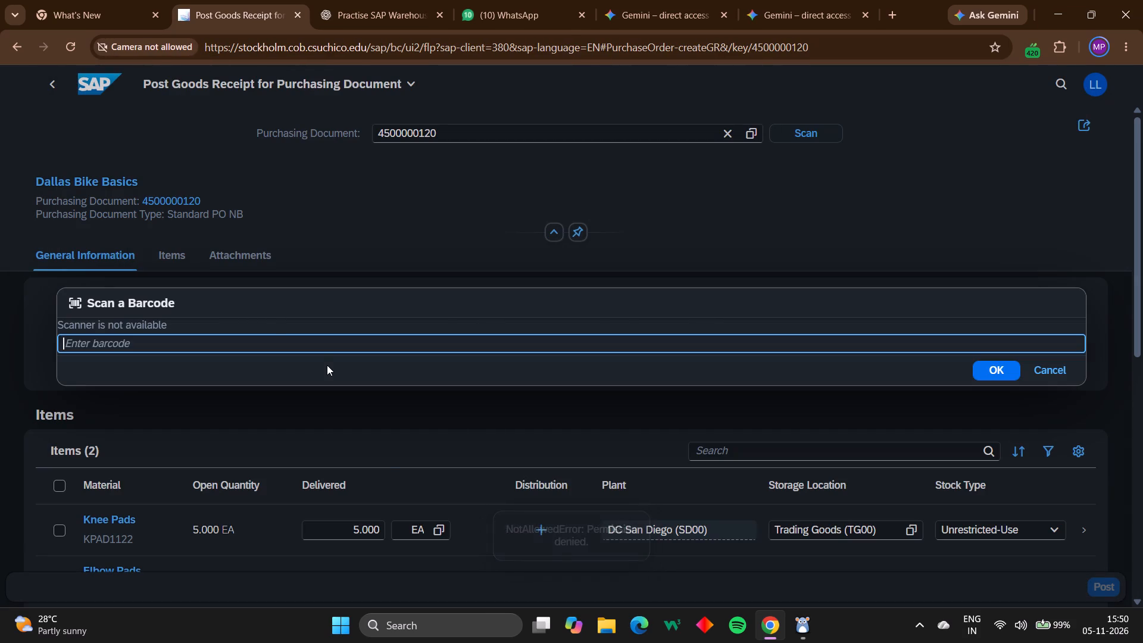
scroll(386, 465, "down", 4)
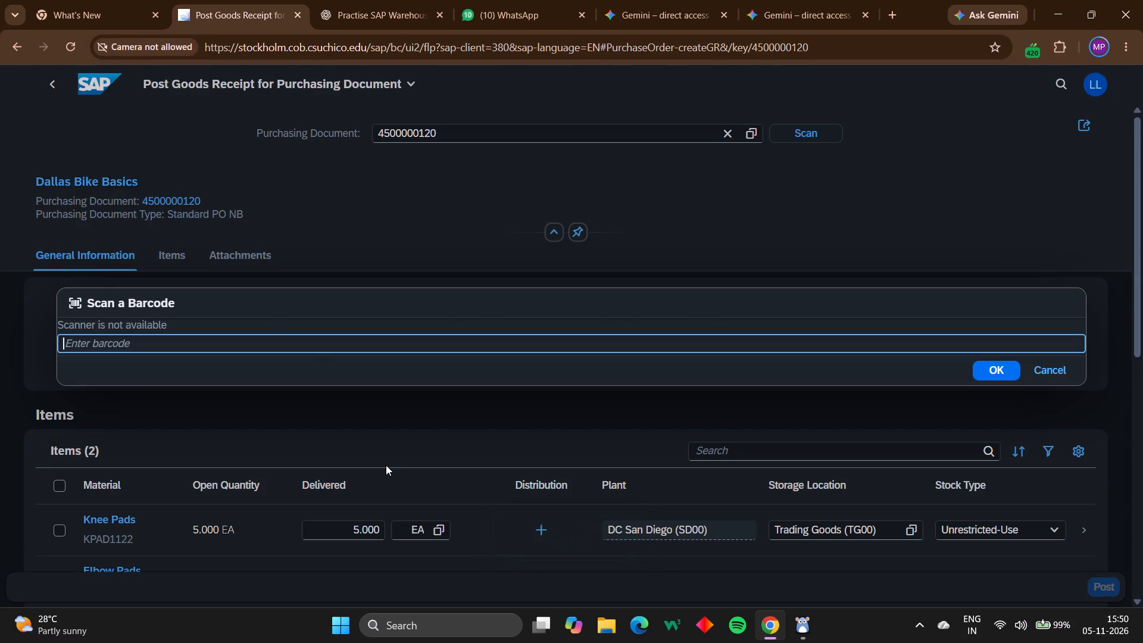
scroll(367, 518, "down", 1)
scroll(216, 519, "down", 1)
scroll(250, 422, "down", 1)
left_click(1051, 366)
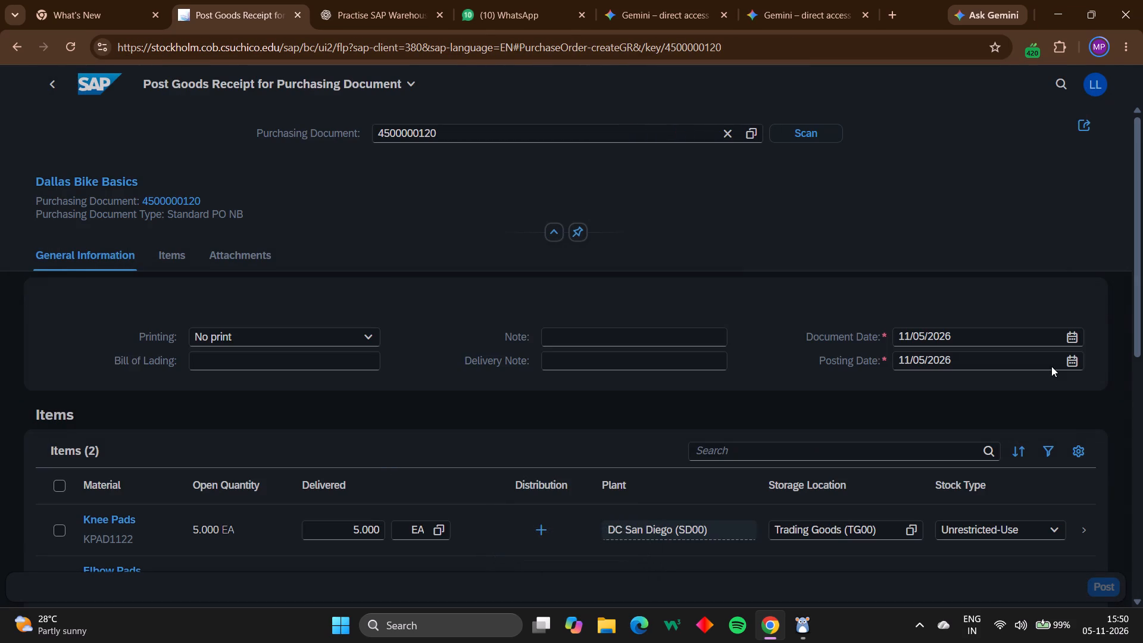
Select both the Knee Pads and Elbow Pads items and post the goods receipt for them.
scroll(801, 407, "down", 1)
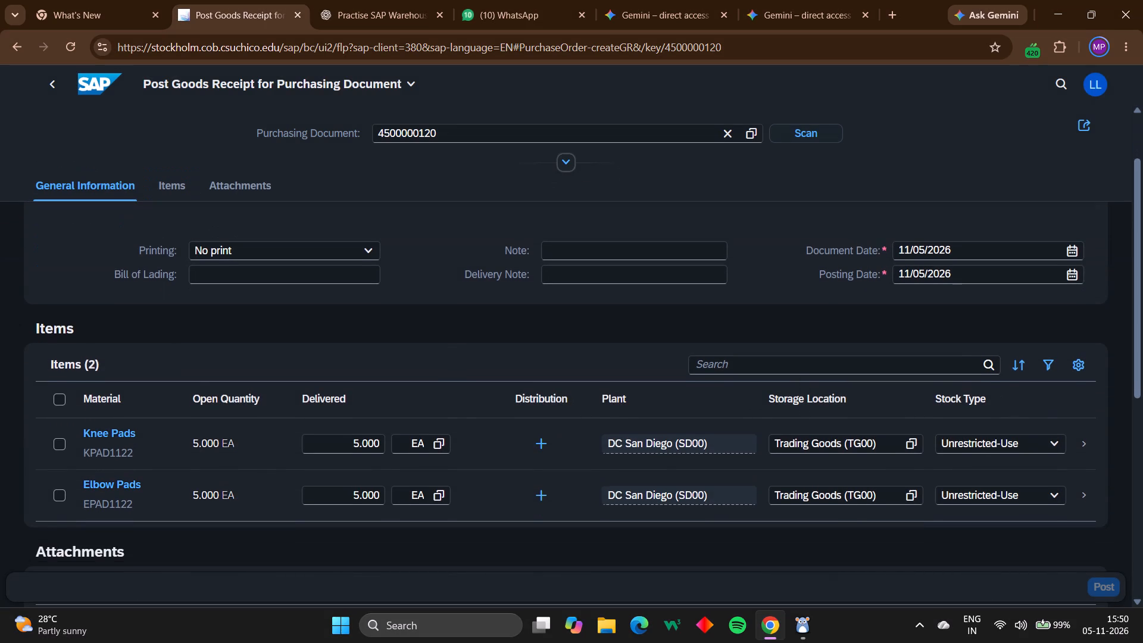
scroll(431, 428, "left", 2)
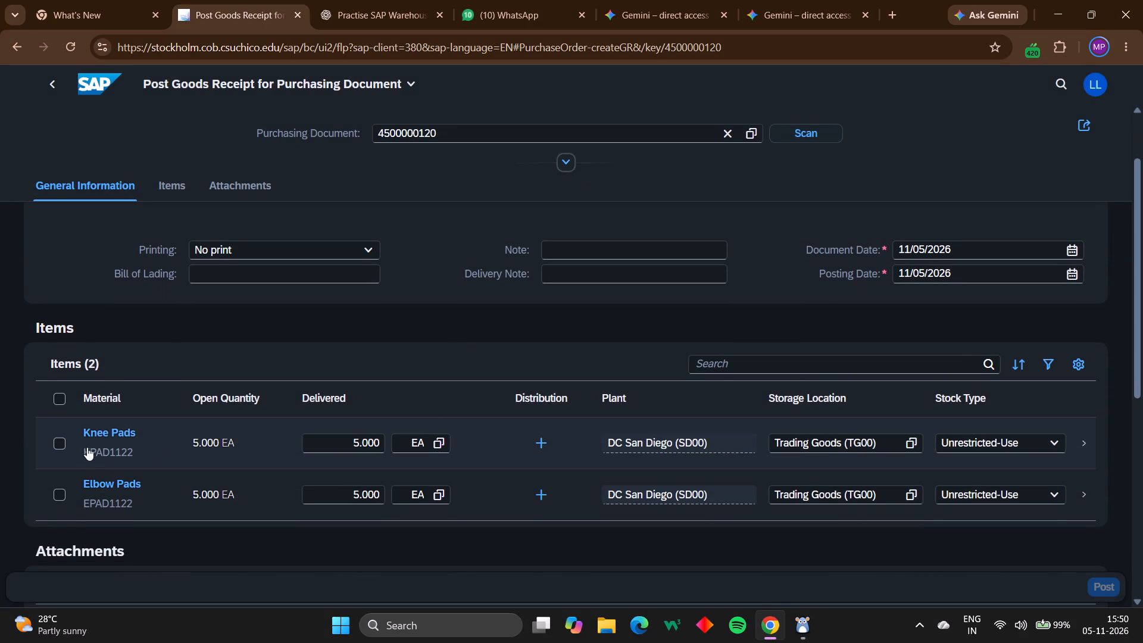
left_click(57, 438)
left_click(58, 481)
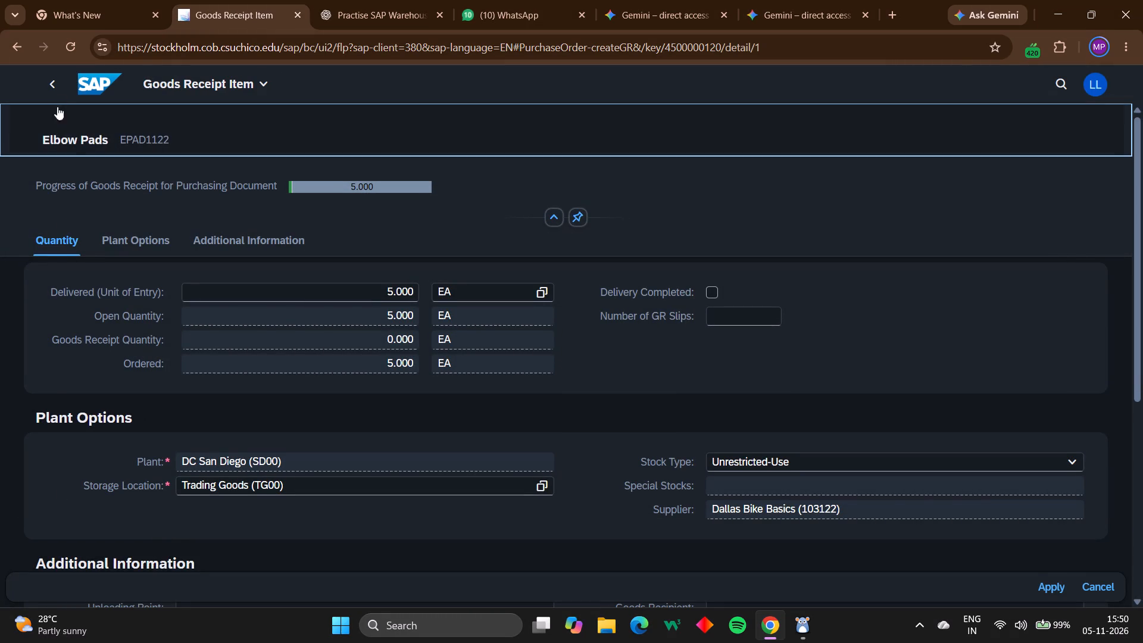
left_click(52, 92)
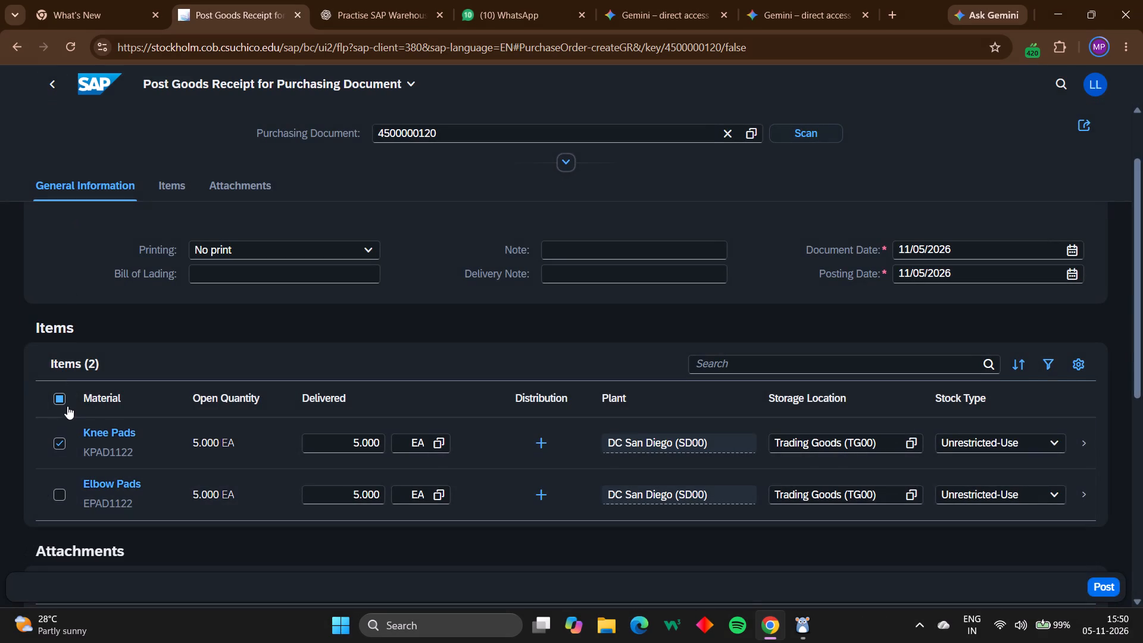
left_click(66, 405)
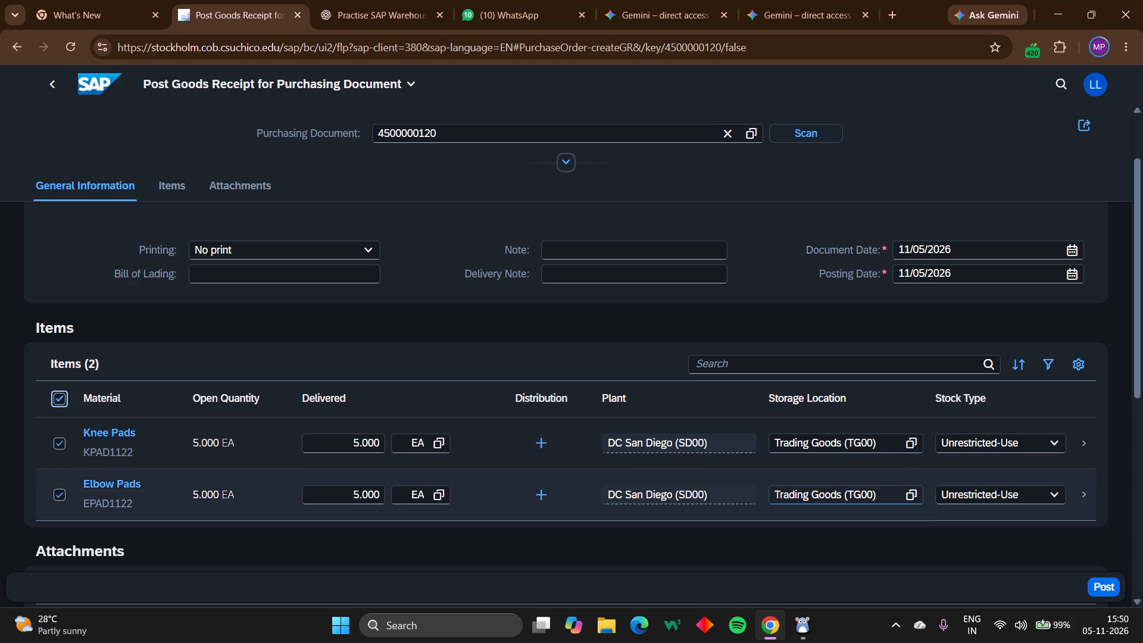
left_click(1099, 586)
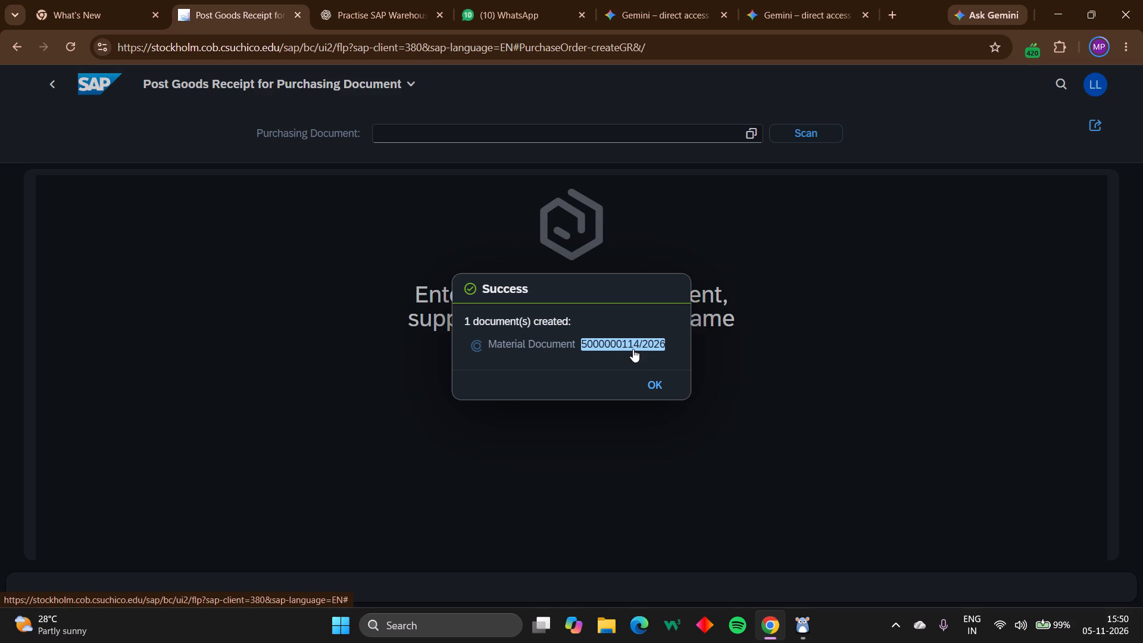
Copy the new material document's number from the success message and close the message.
key("ctrl+c")
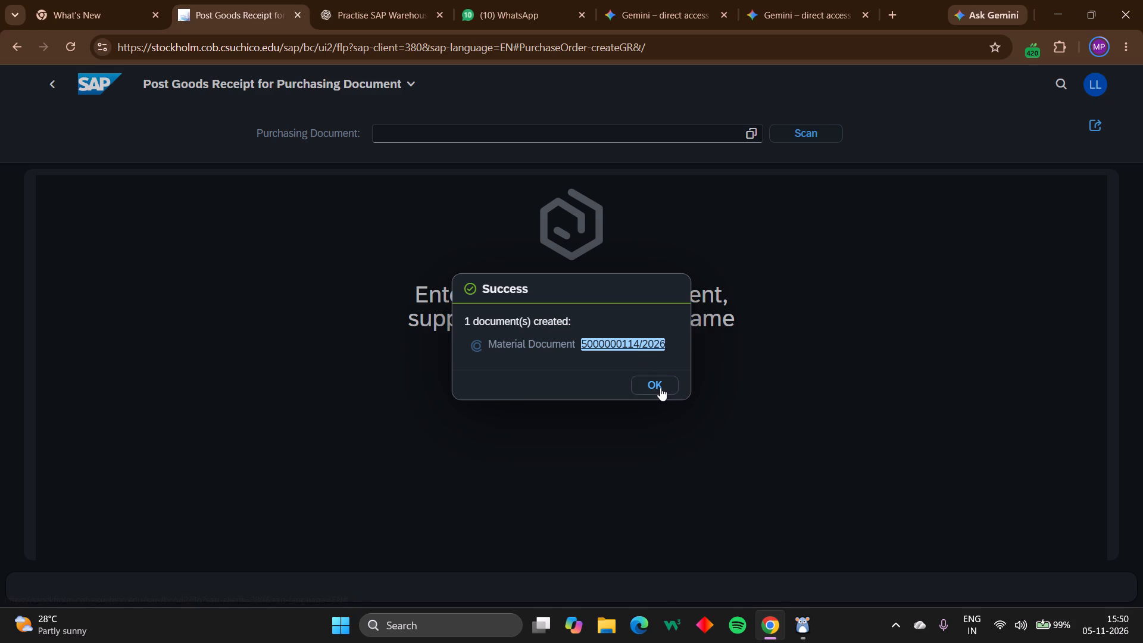
left_click(660, 388)
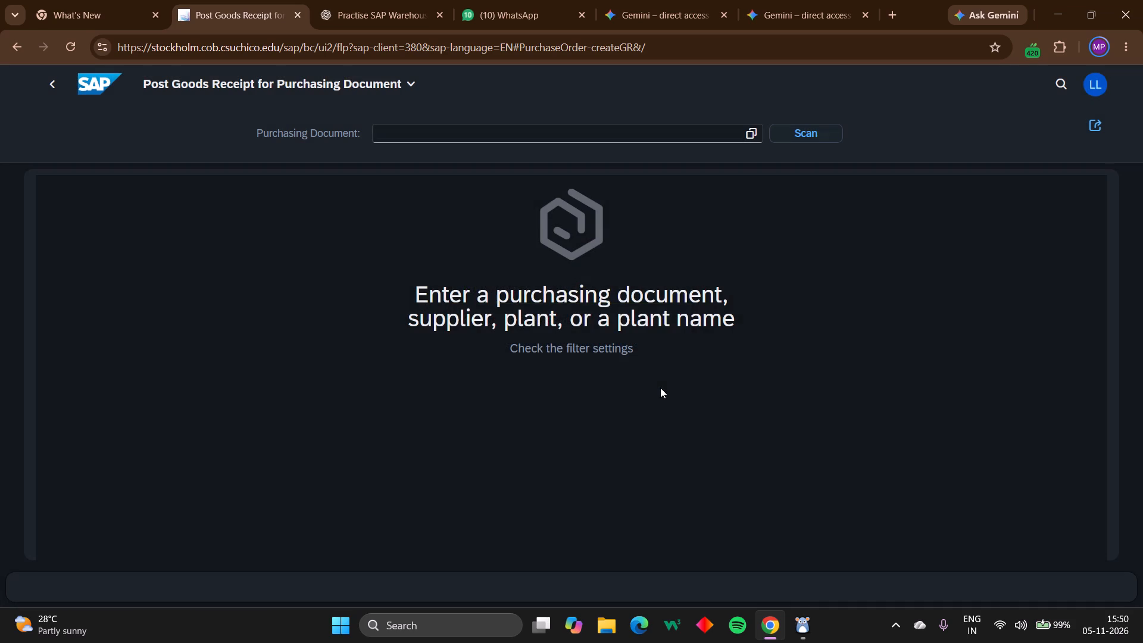
Return to the Materials Management home page and look through the Goods Receipt Clerk, AP Accountant and Head of Accounting apps.
left_click(57, 86)
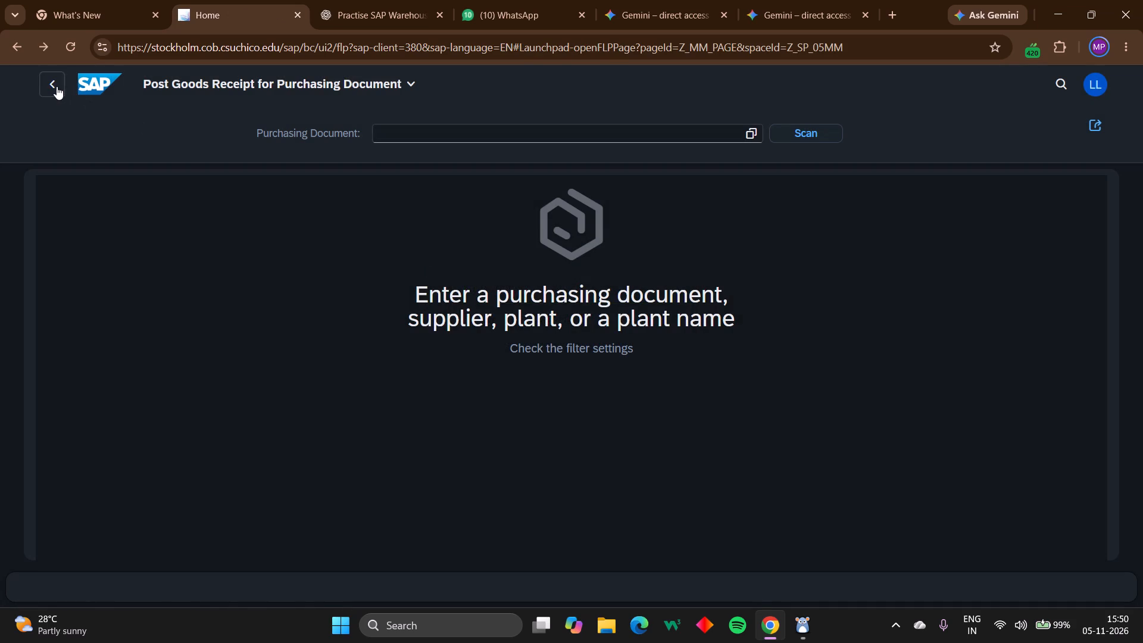
scroll(238, 442, "down", 1)
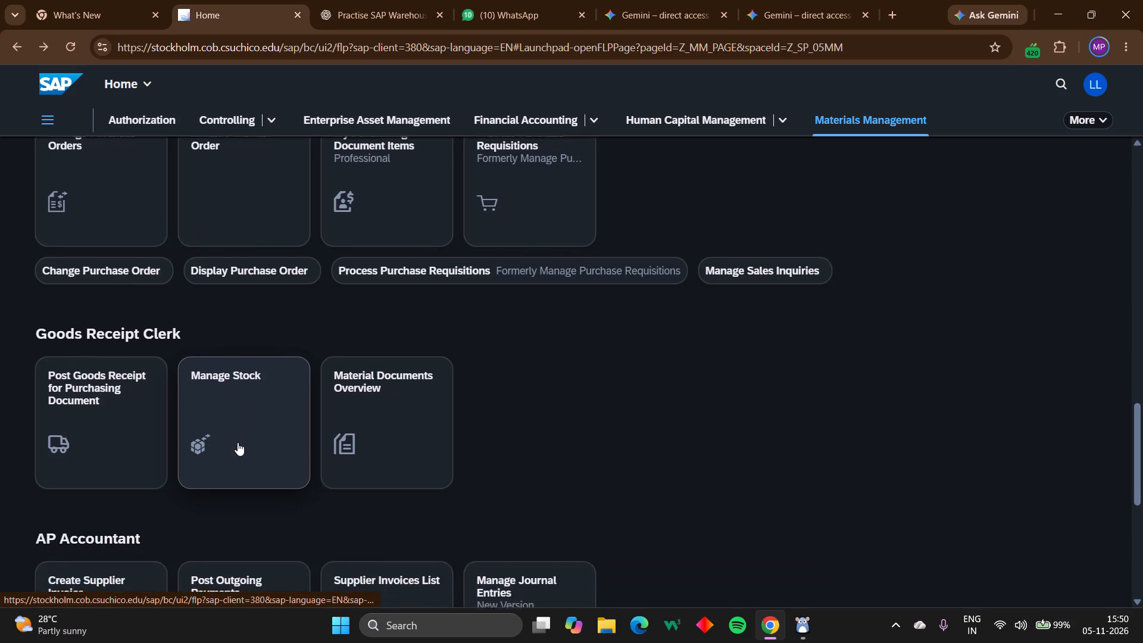
scroll(238, 442, "down", 2)
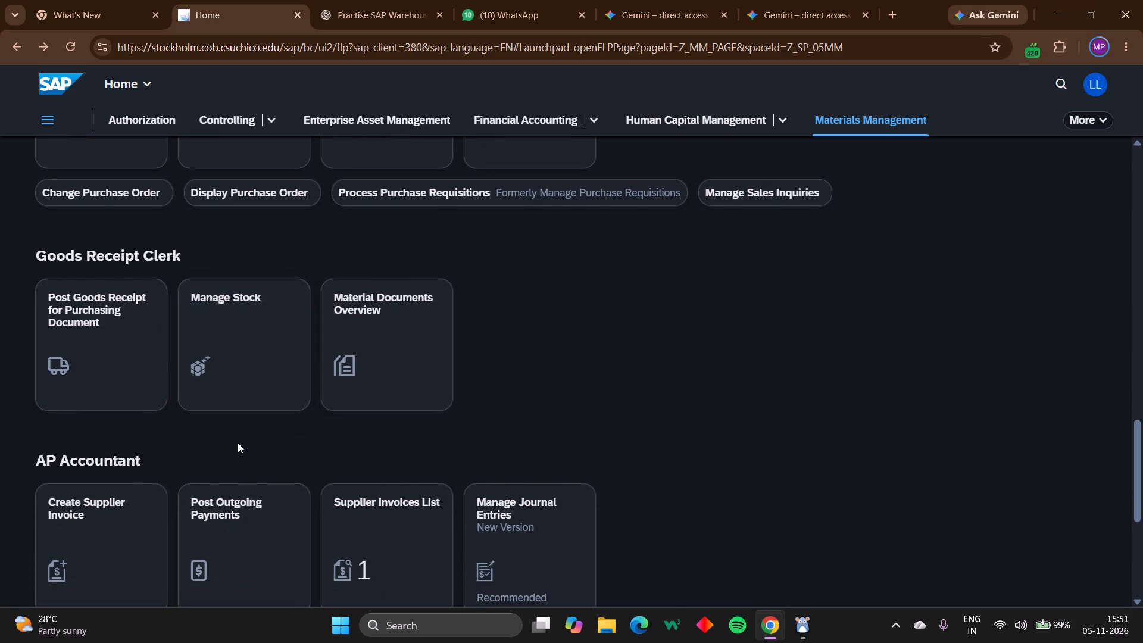
scroll(238, 442, "down", 2)
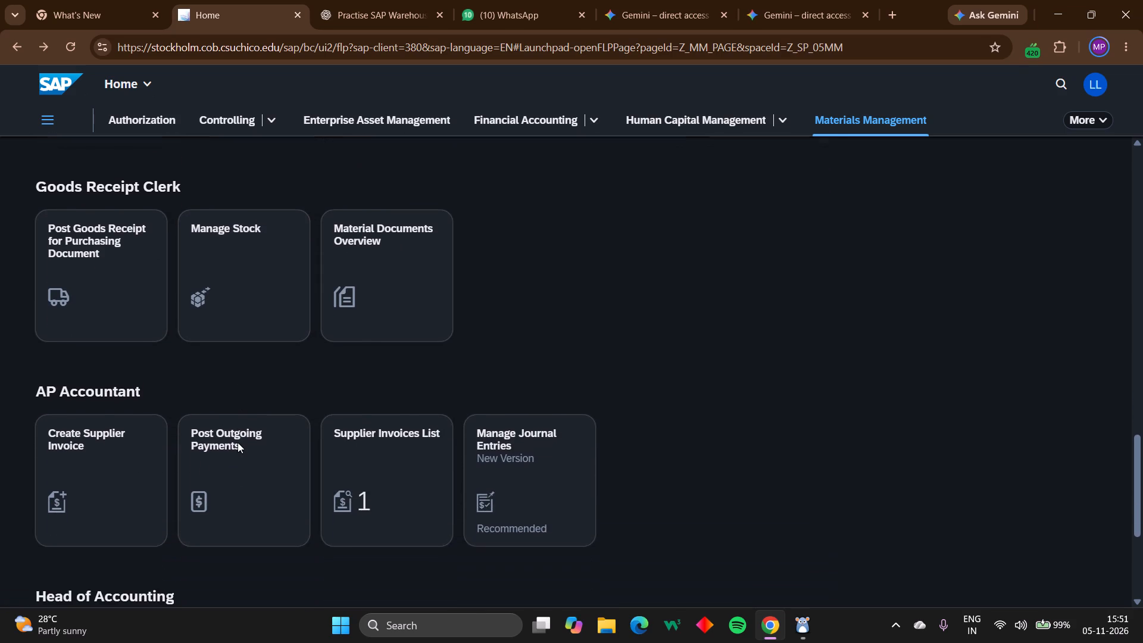
scroll(238, 442, "down", 2)
scroll(238, 442, "up", 1)
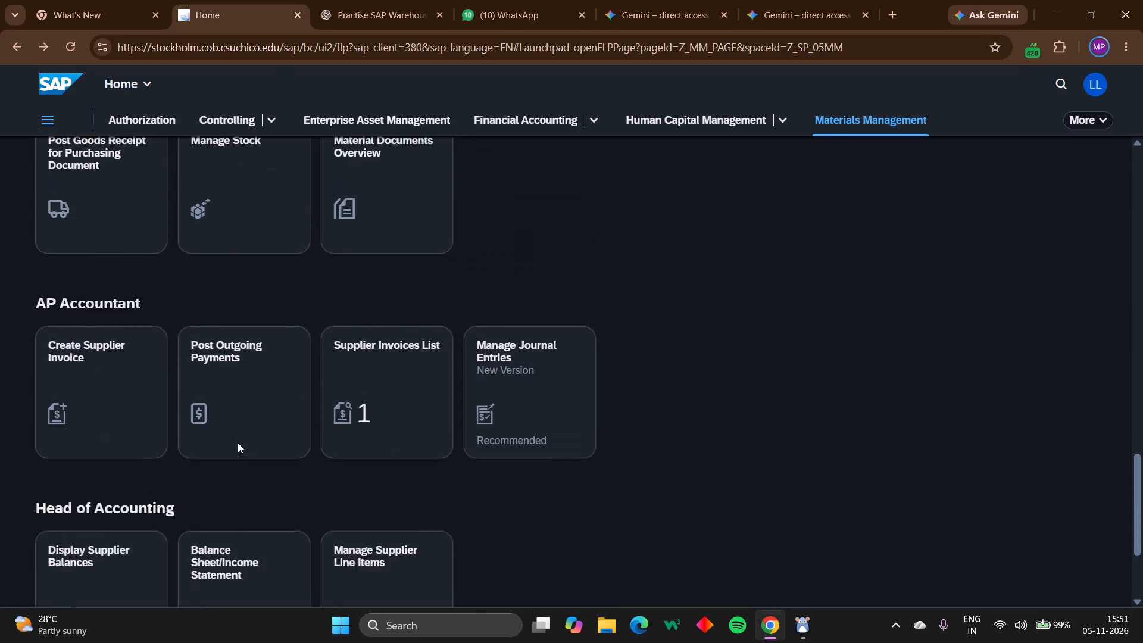
scroll(238, 442, "up", 2)
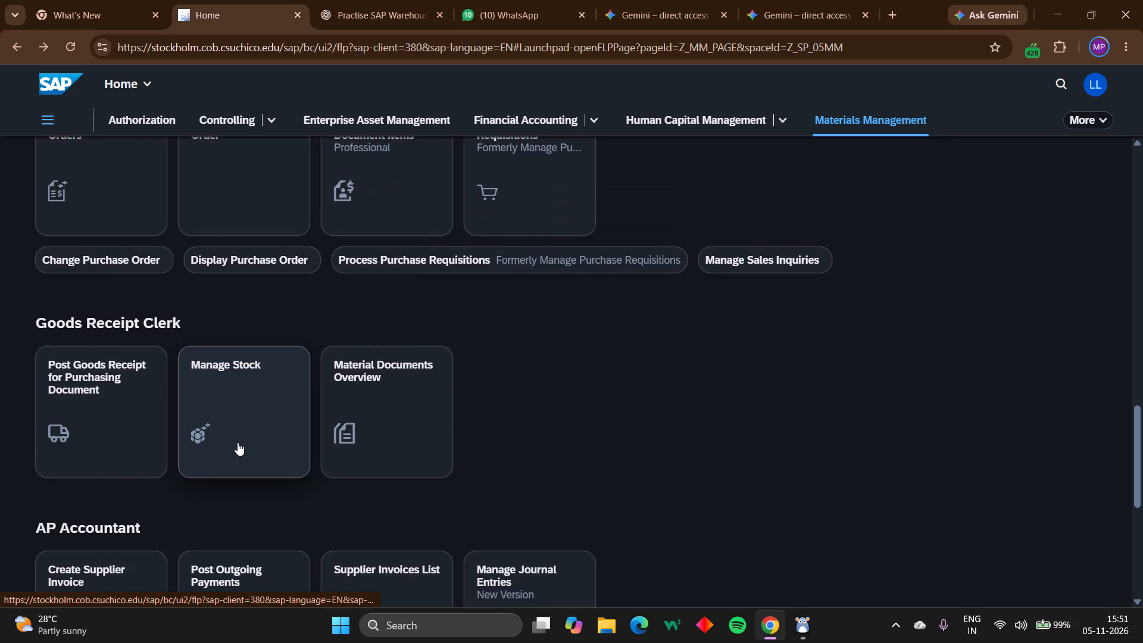
scroll(238, 442, "down", 1)
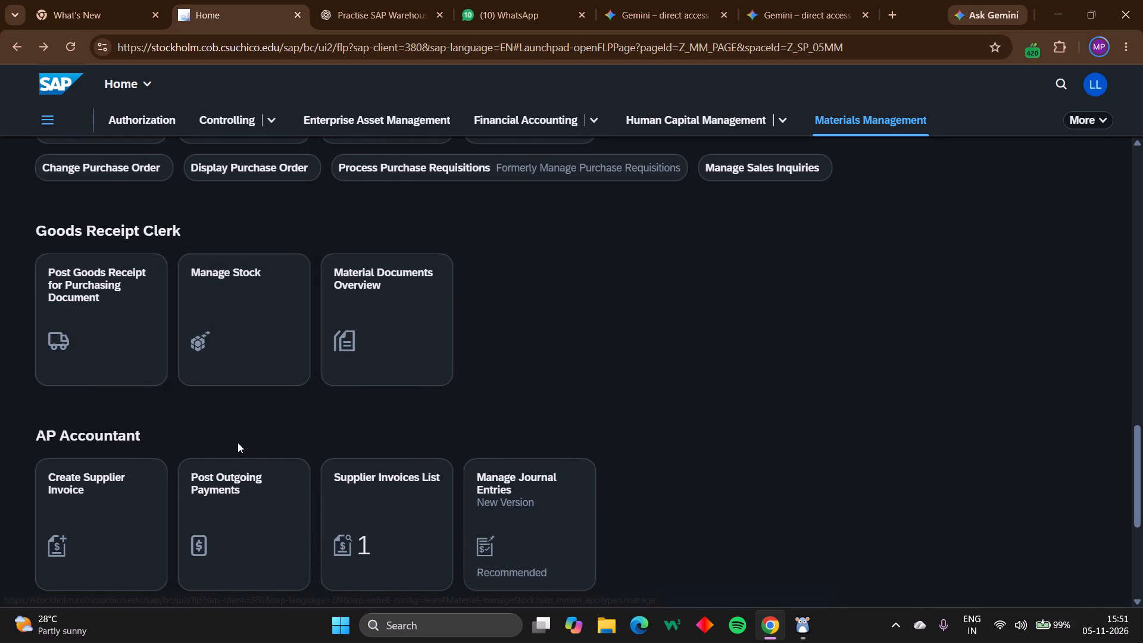
scroll(238, 442, "down", 1)
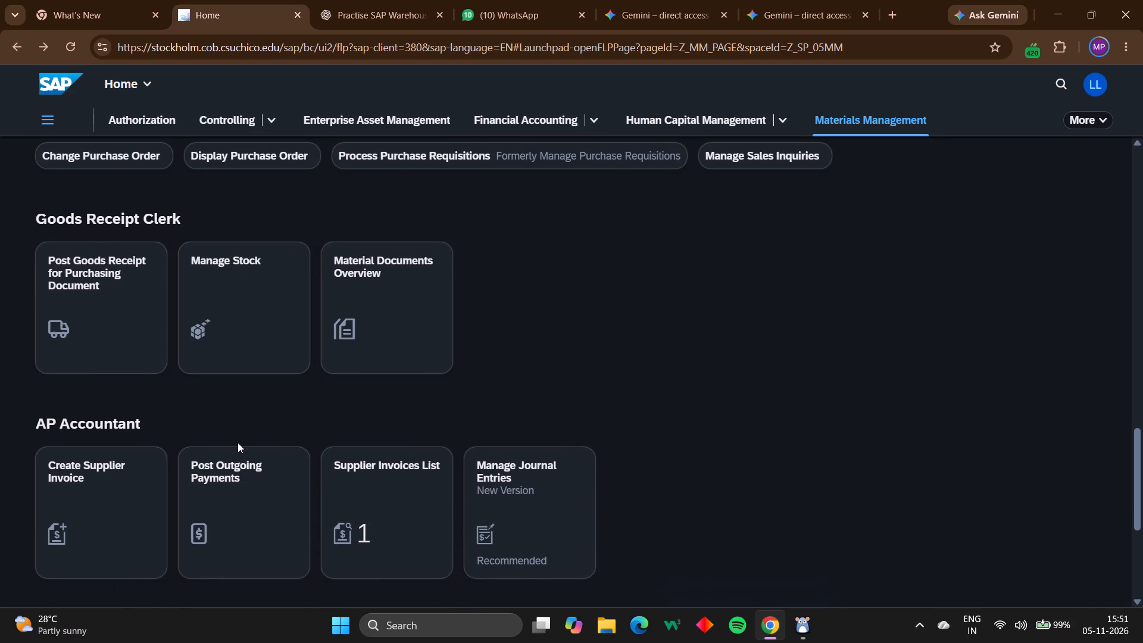
scroll(289, 437, "down", 1)
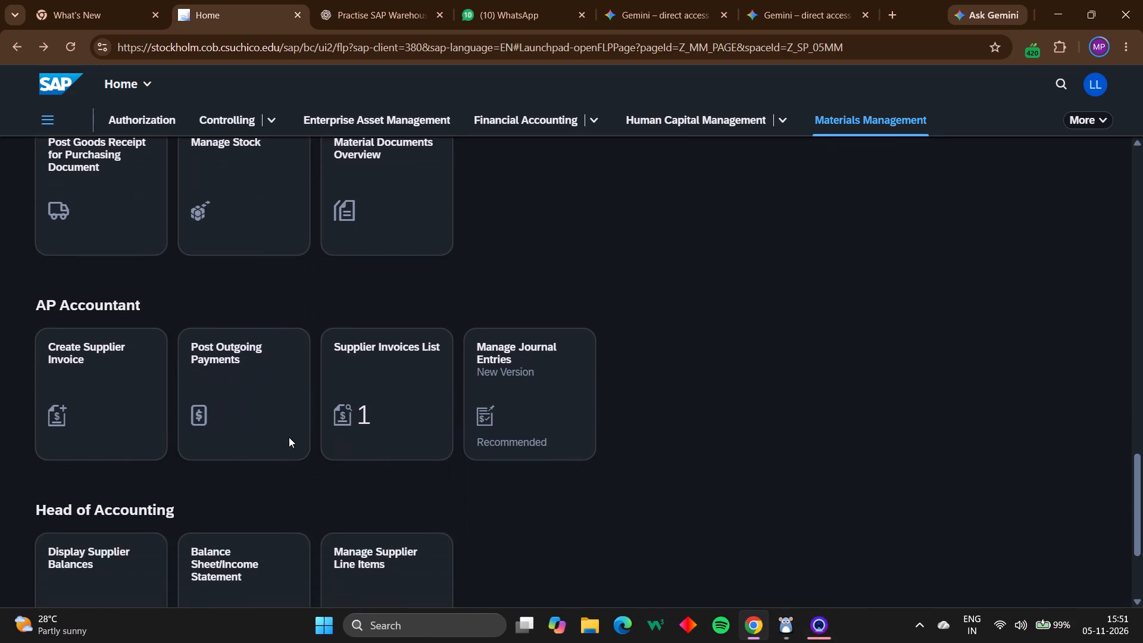
scroll(289, 437, "down", 2)
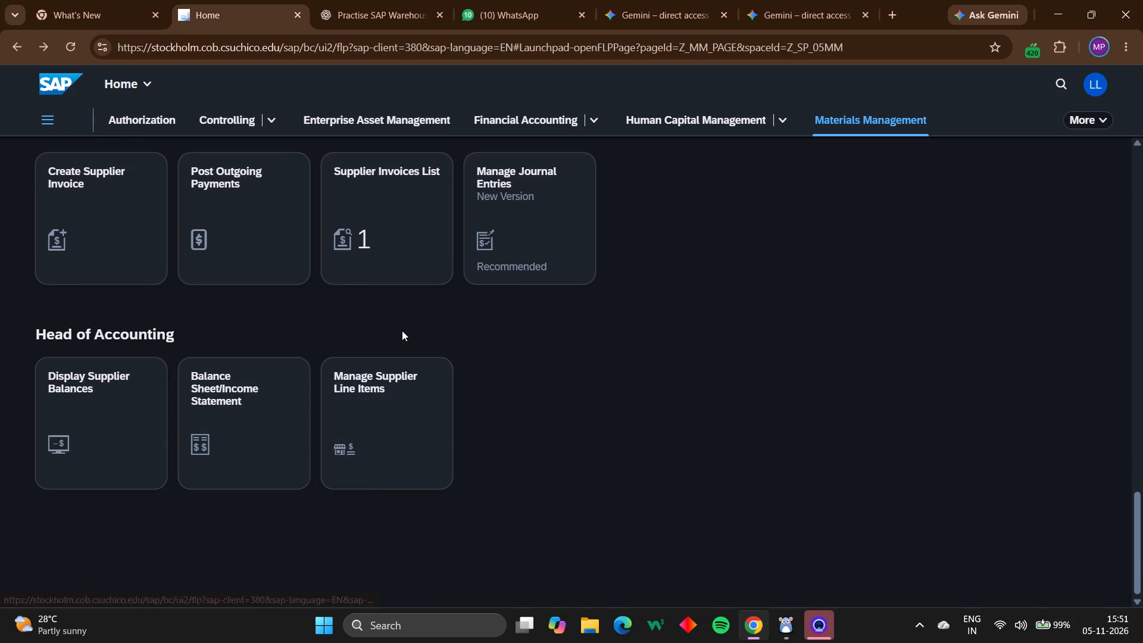
scroll(402, 330, "up", 8)
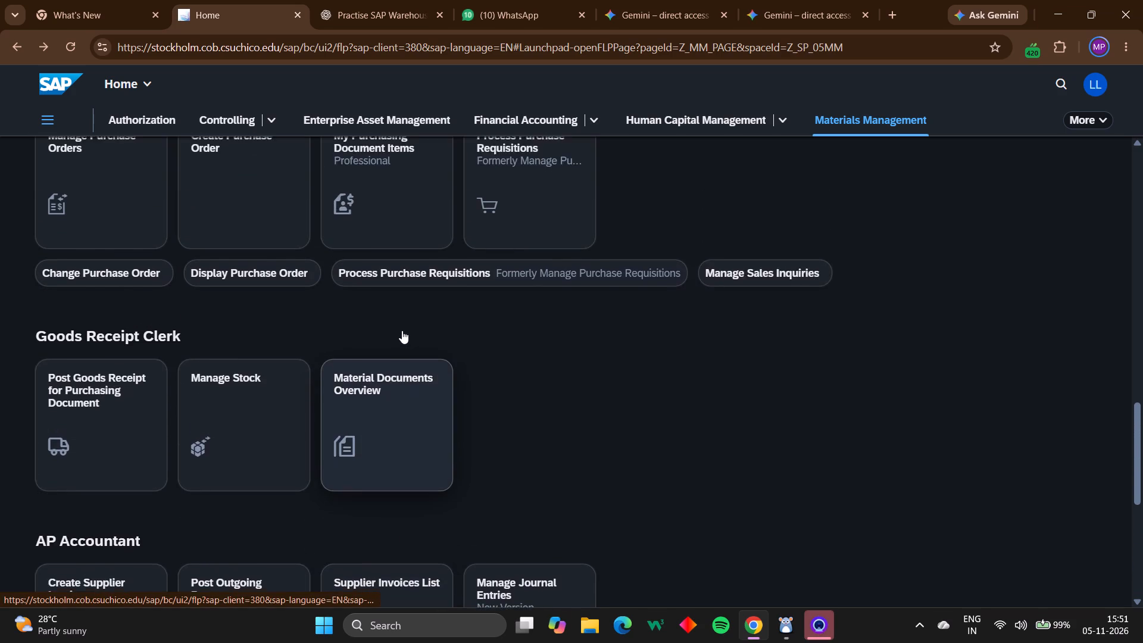
scroll(402, 330, "up", 4)
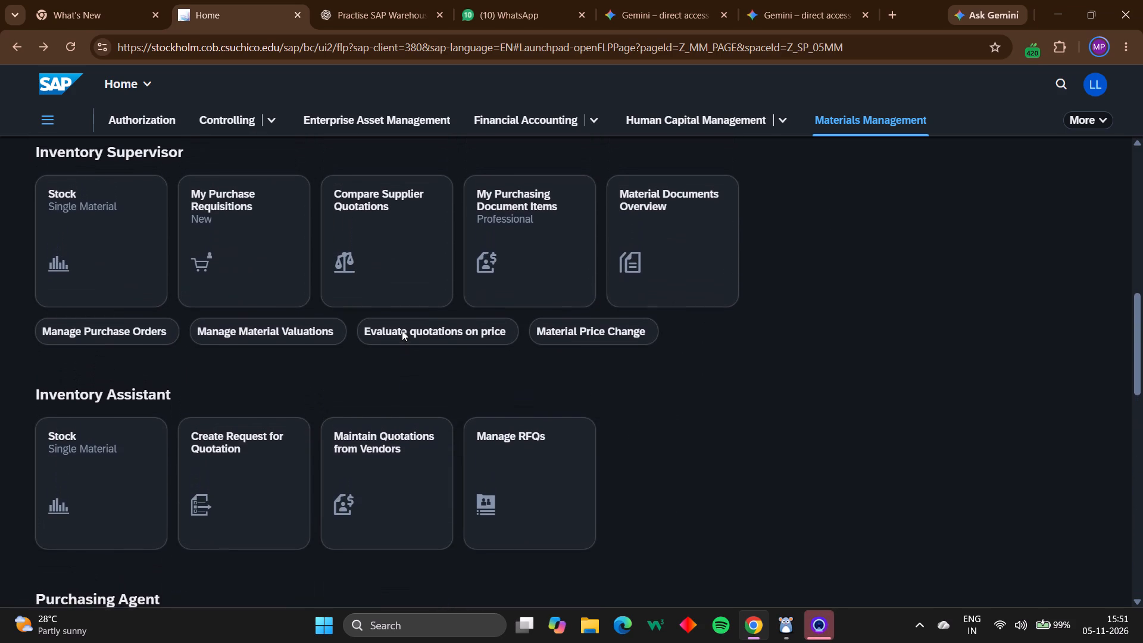
scroll(402, 330, "up", 4)
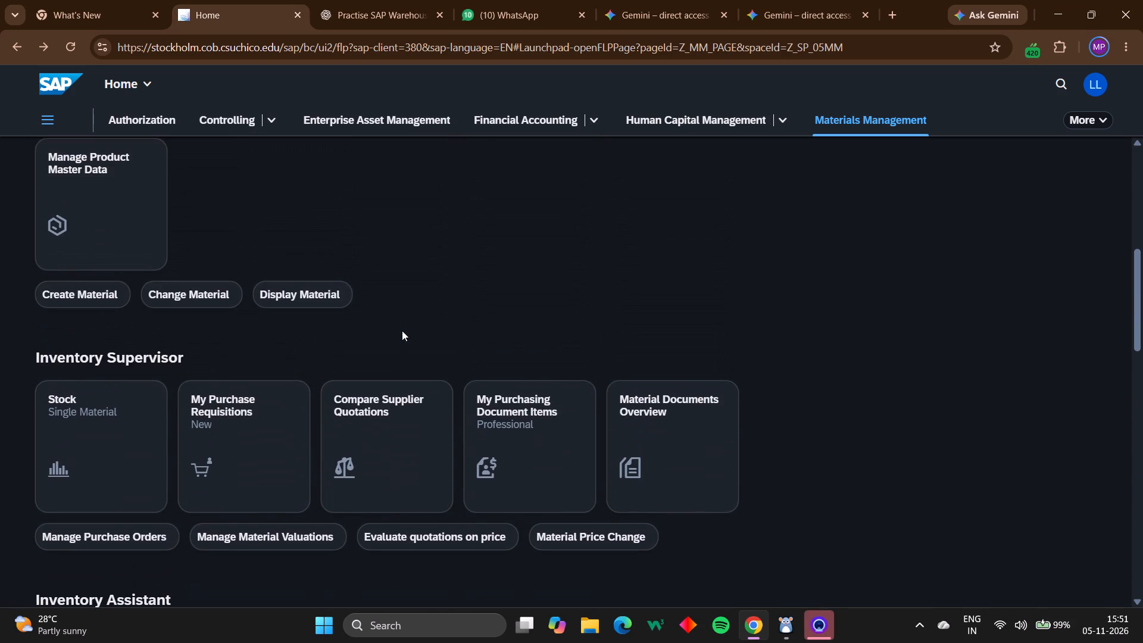
scroll(402, 330, "up", 8)
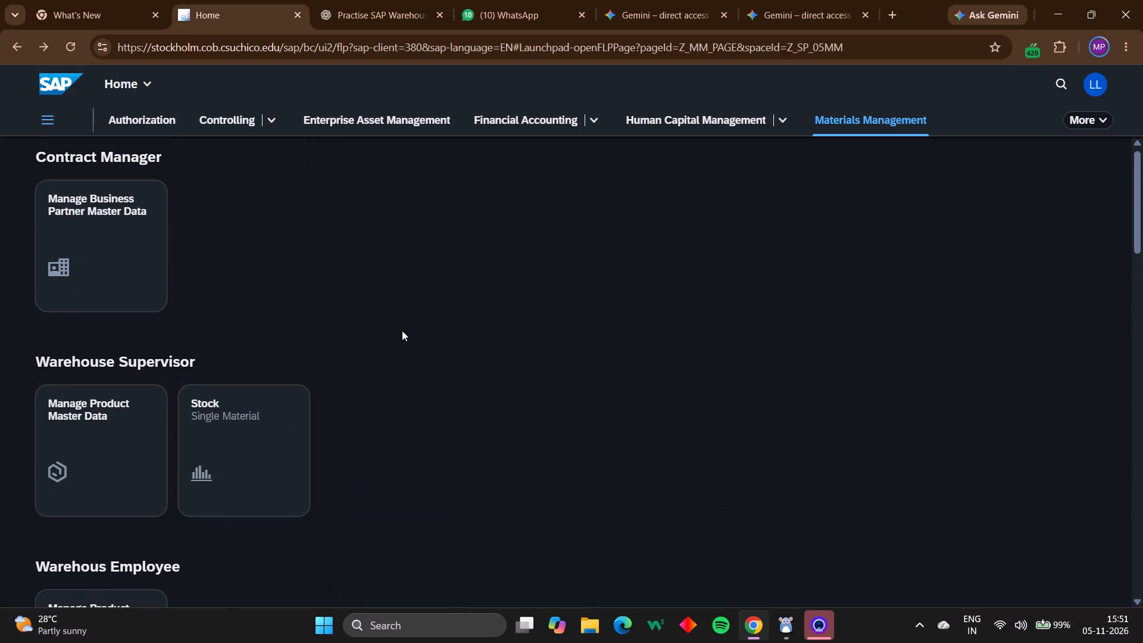
scroll(402, 330, "up", 1)
scroll(402, 330, "down", 5)
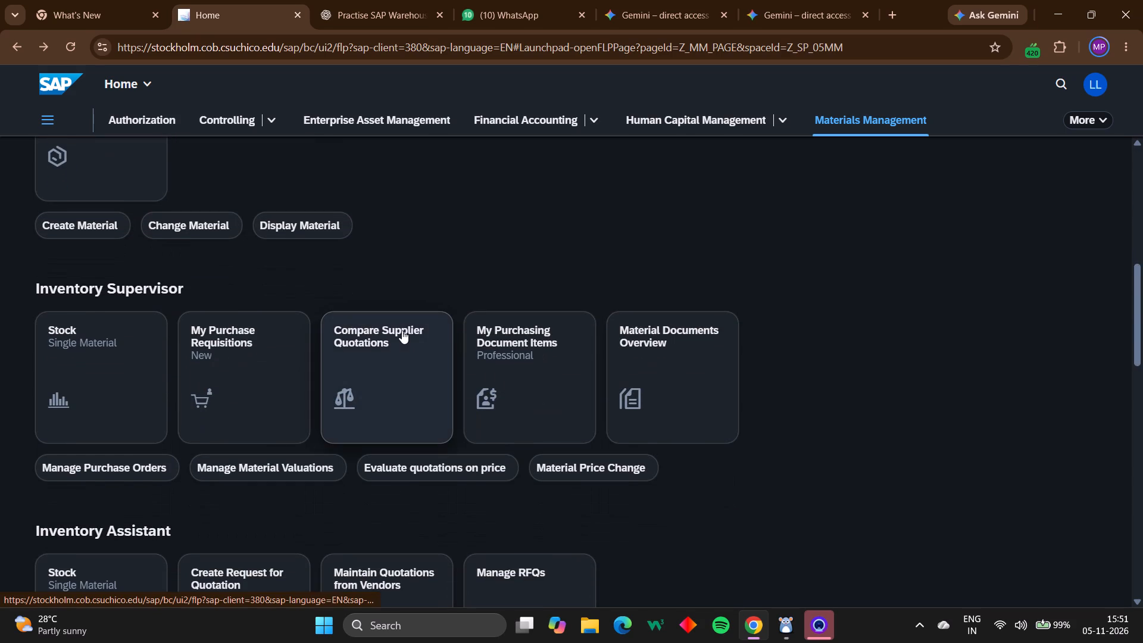
scroll(402, 330, "down", 5)
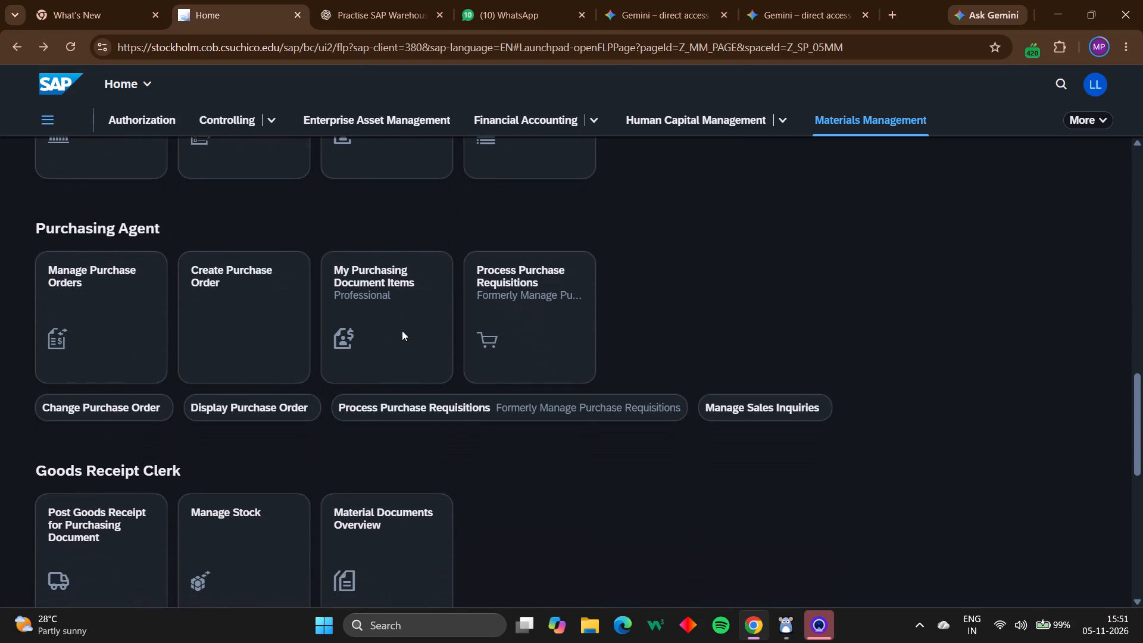